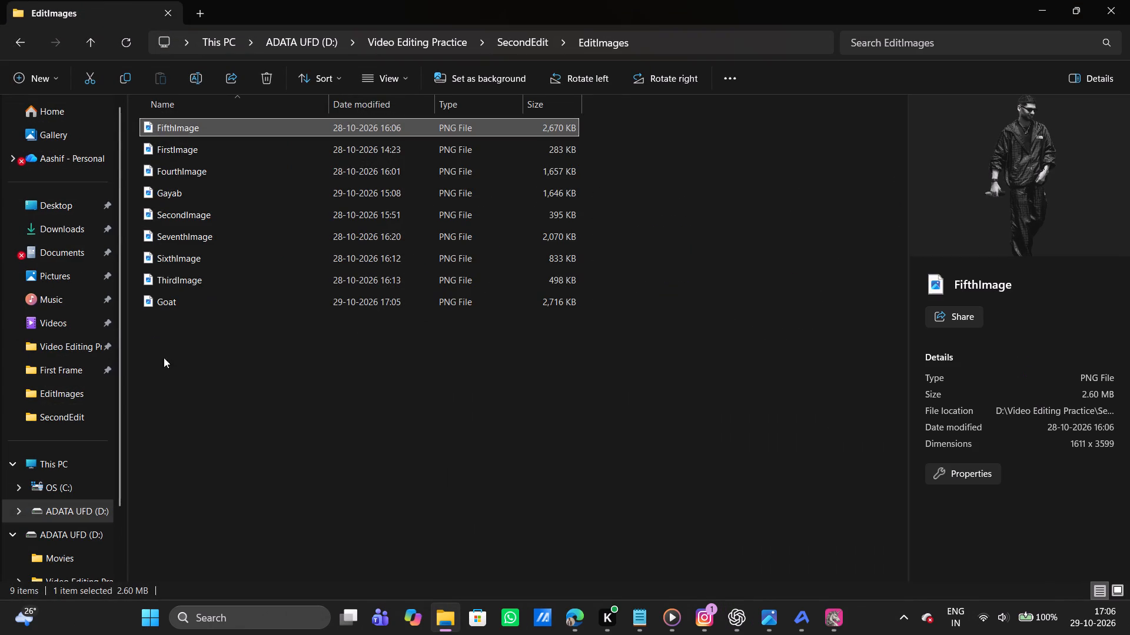
pyautogui.click(218, 337)
pyautogui.click(230, 299)
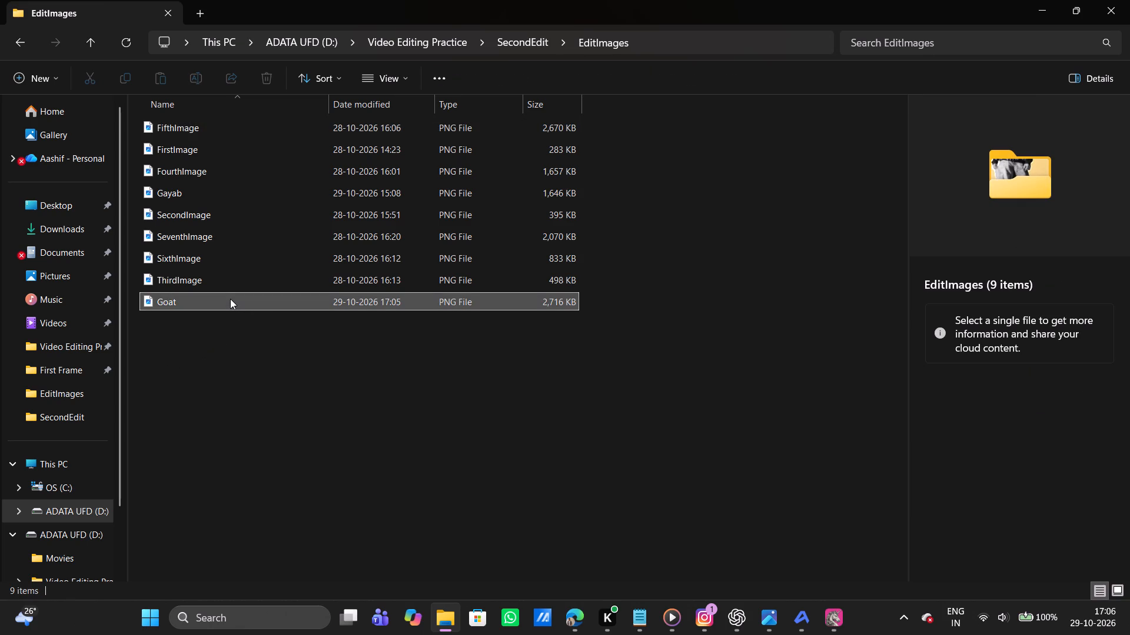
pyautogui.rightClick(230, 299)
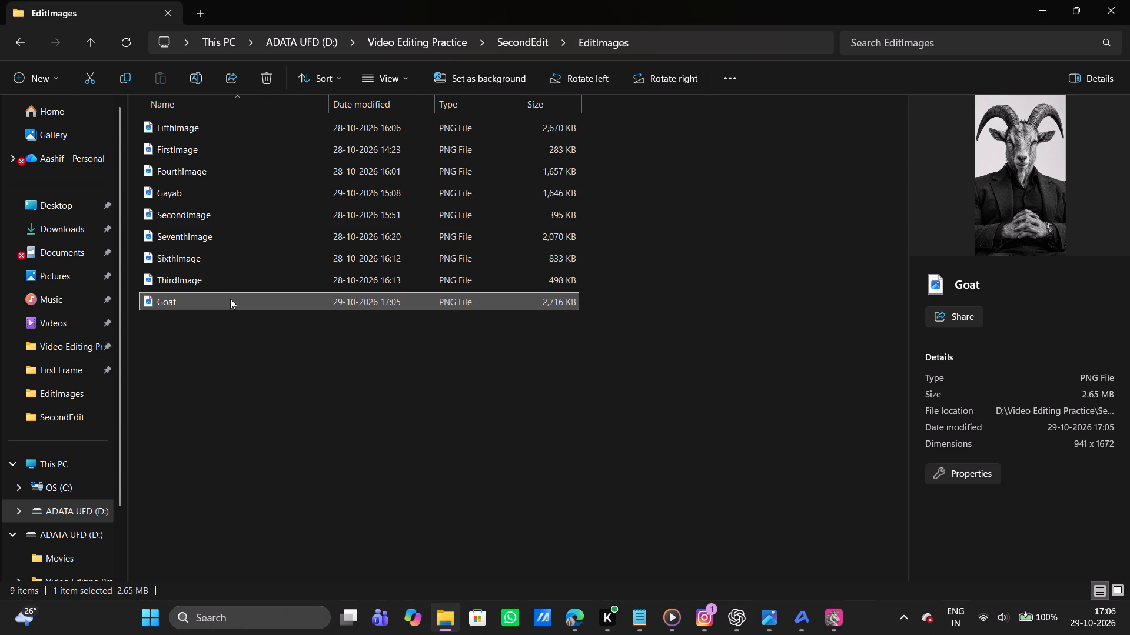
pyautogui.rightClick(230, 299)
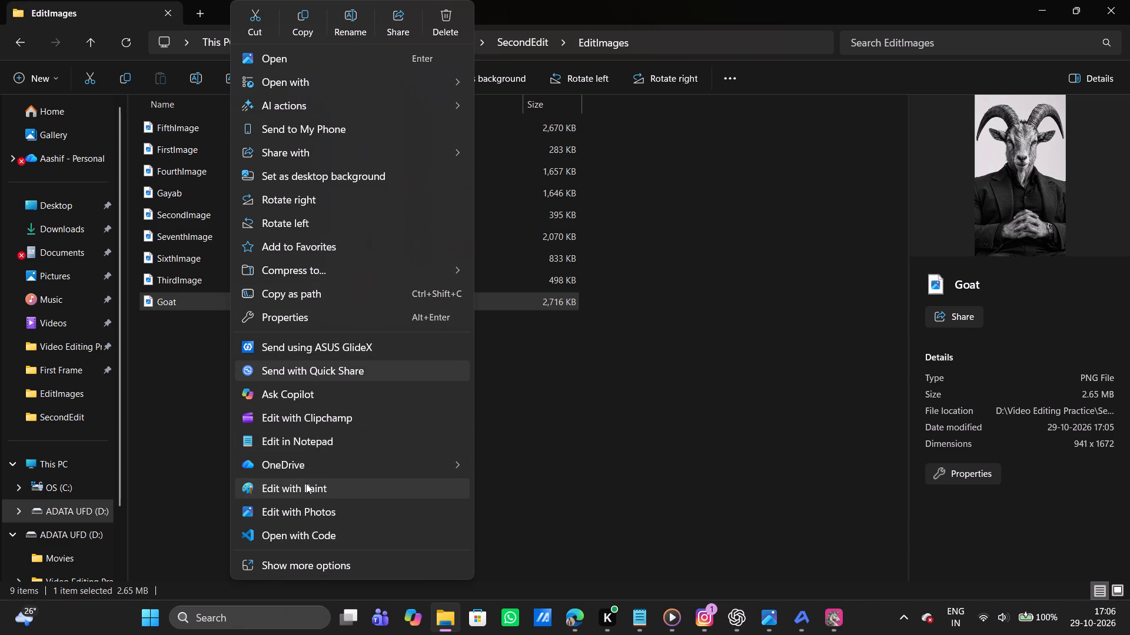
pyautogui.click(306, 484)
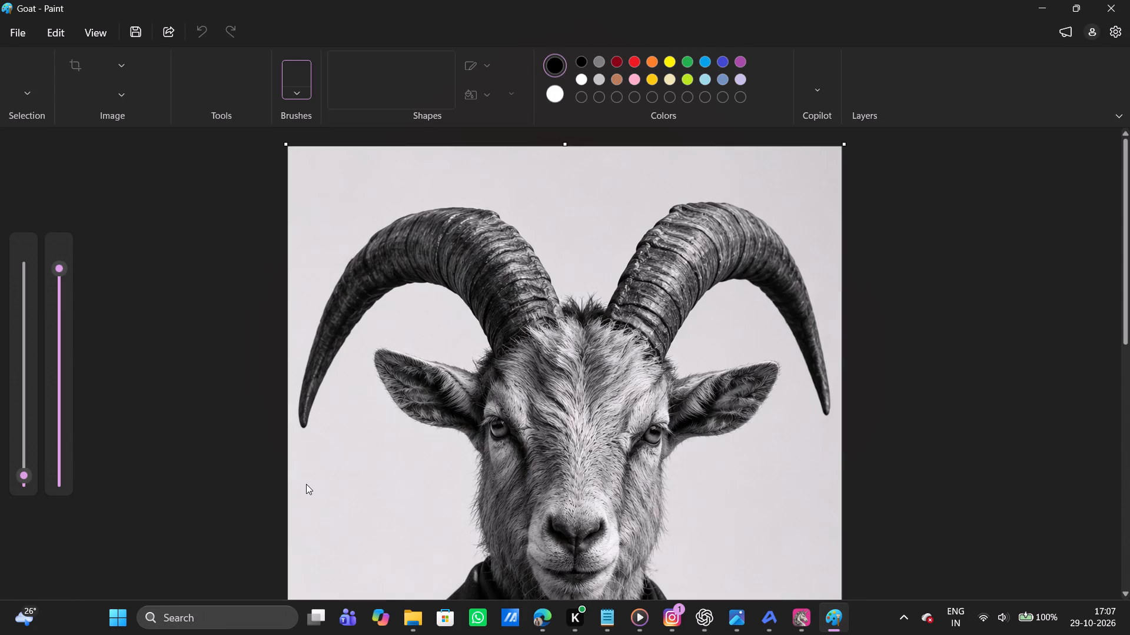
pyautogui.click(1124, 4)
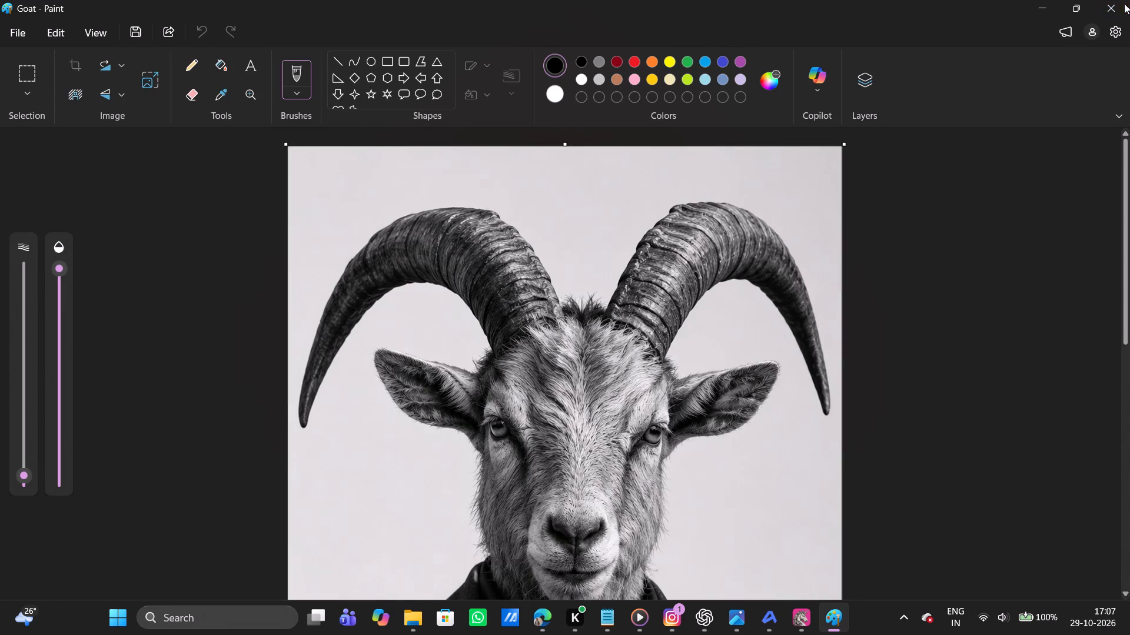
# Edit the Goat image in Photos, removing its background, and save the result over the original file.
pyautogui.rightClick(355, 302)
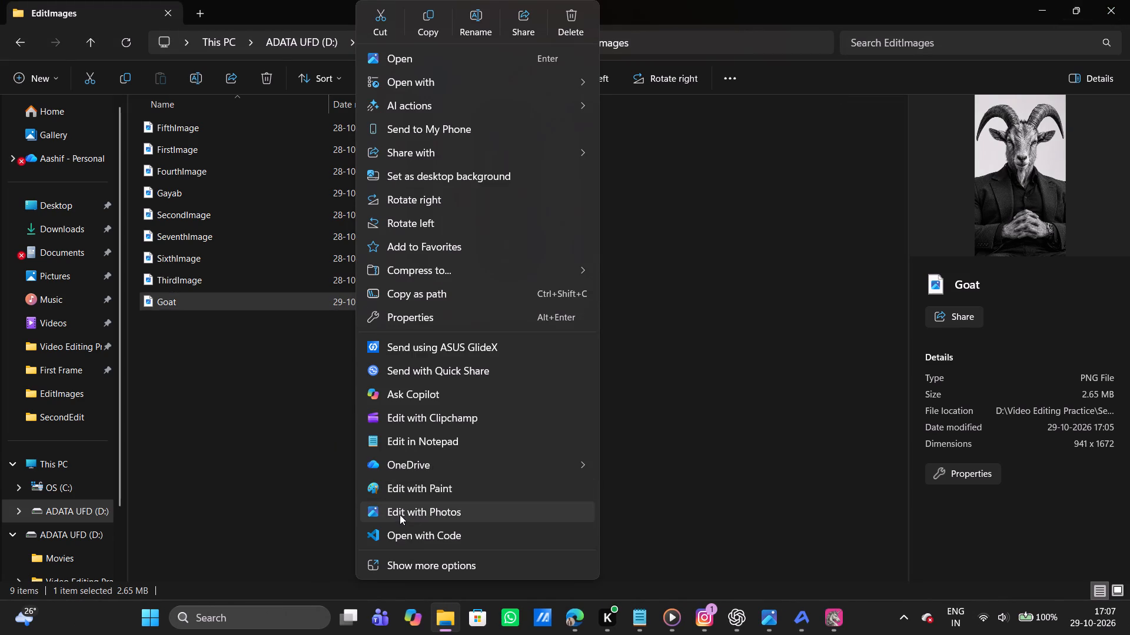
pyautogui.click(397, 514)
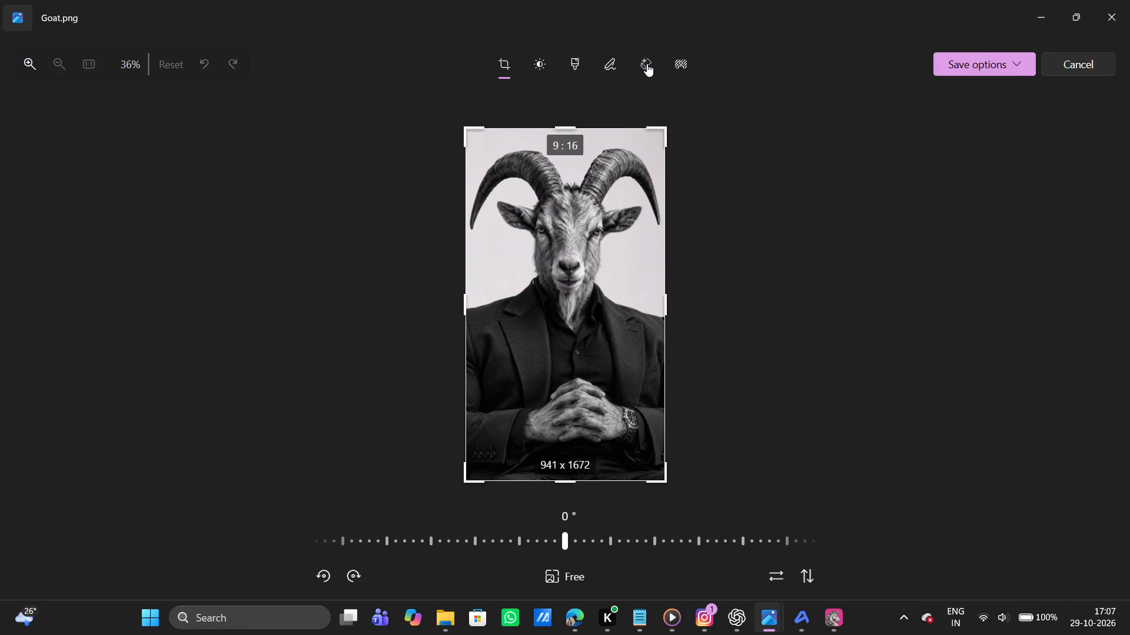
pyautogui.click(683, 63)
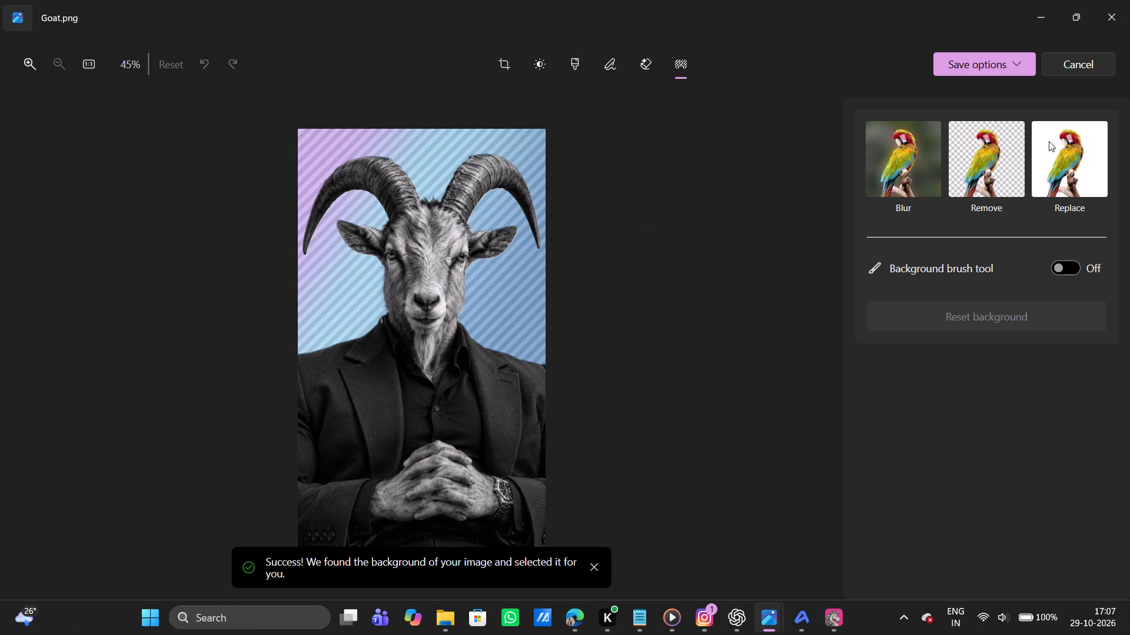
pyautogui.click(994, 166)
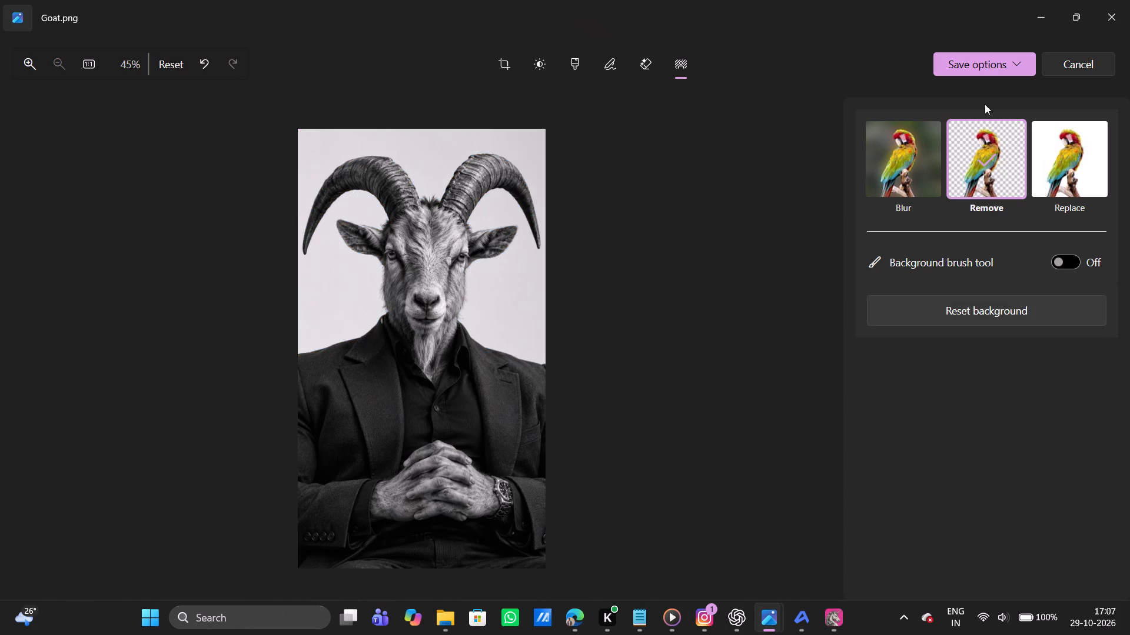
pyautogui.click(997, 66)
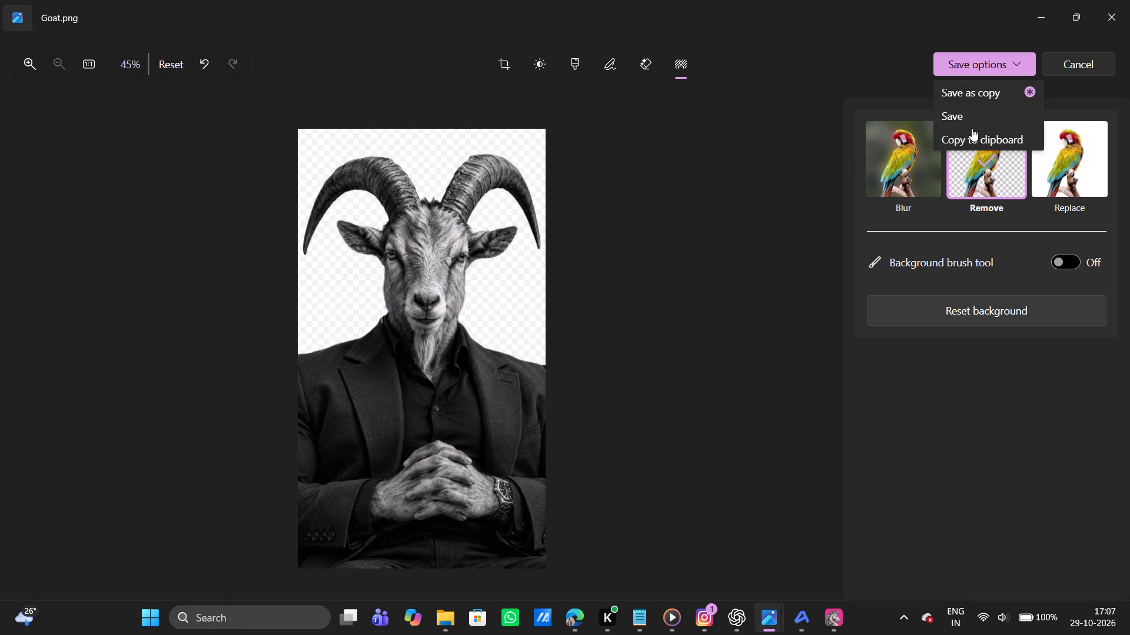
pyautogui.click(966, 117)
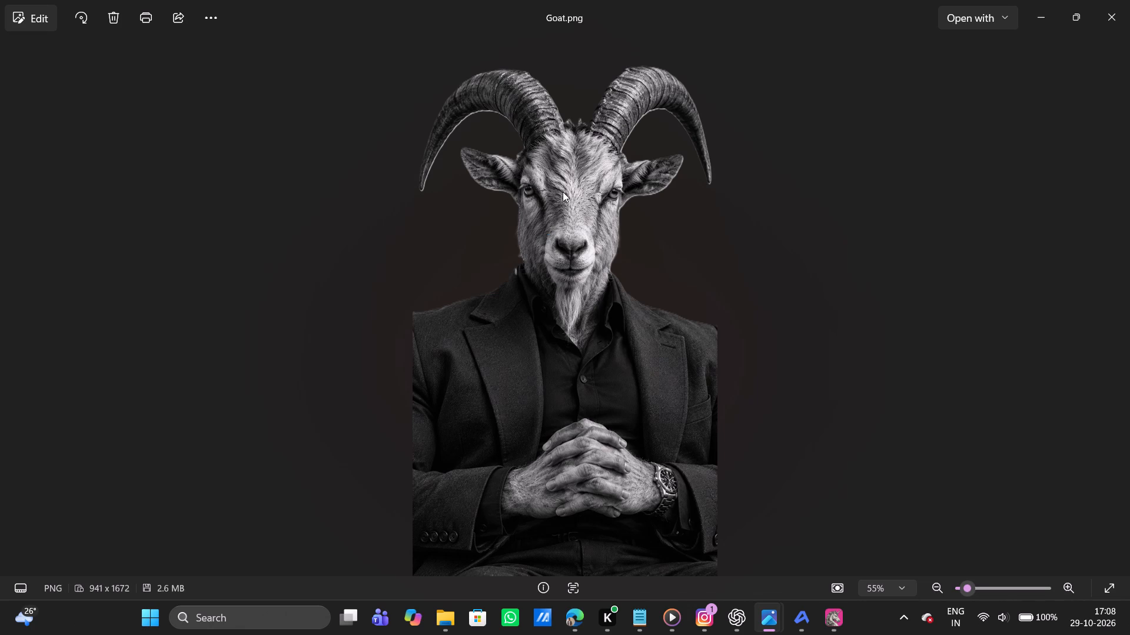
pyautogui.click(1039, 21)
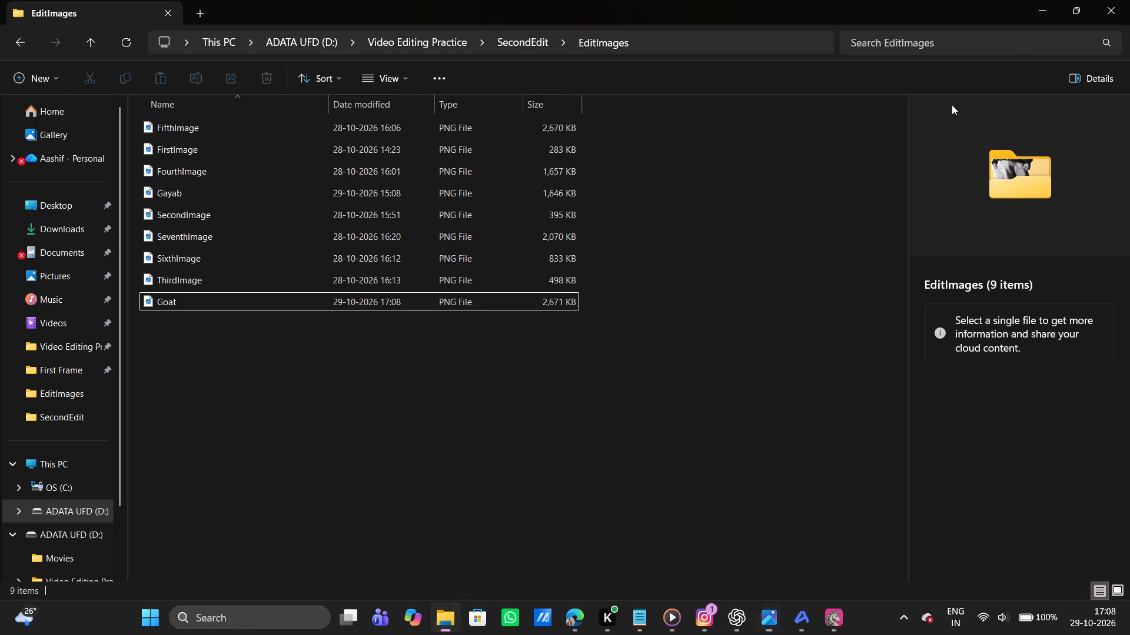
# Switch to EffectCraft and collapse the Images folder in the project.
pyautogui.click(833, 631)
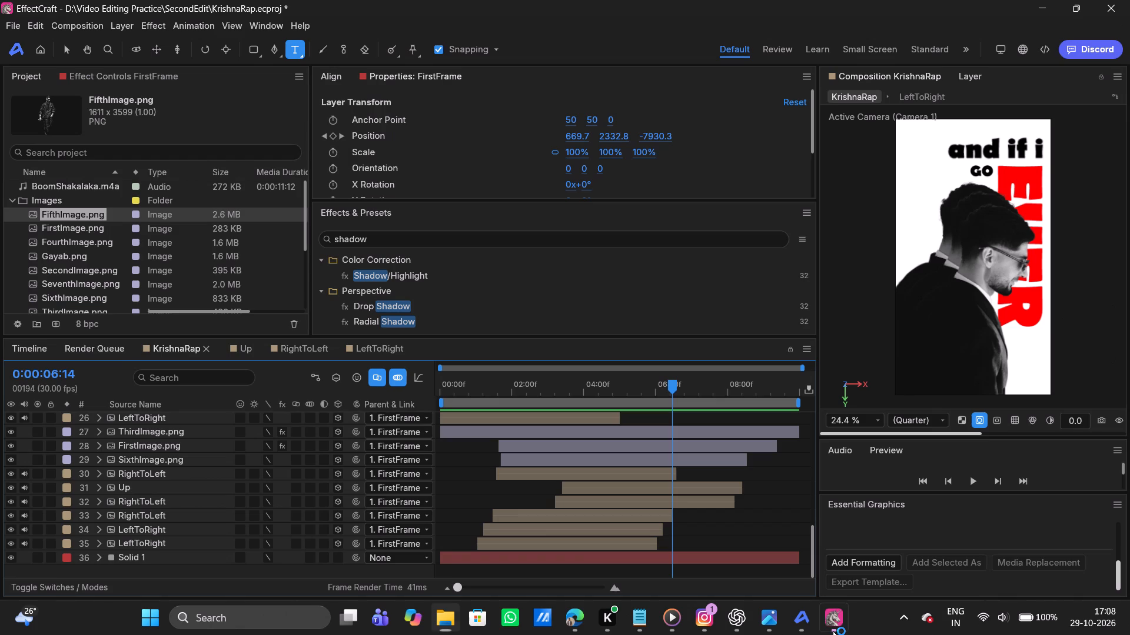
pyautogui.click(9, 199)
pyautogui.click(97, 301)
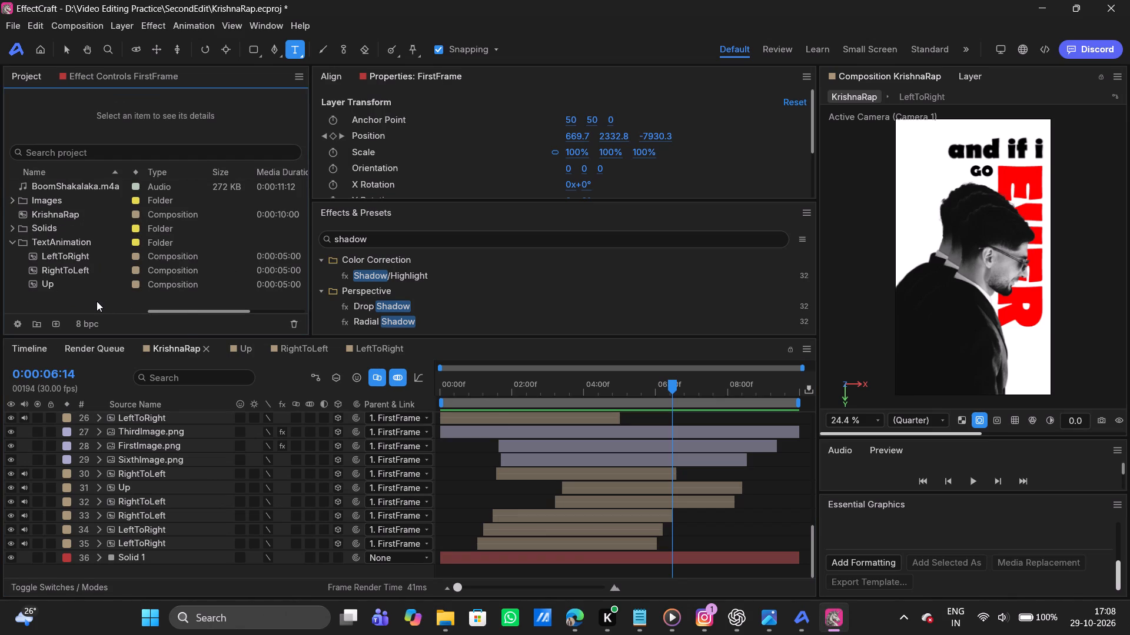
pyautogui.rightClick(97, 301)
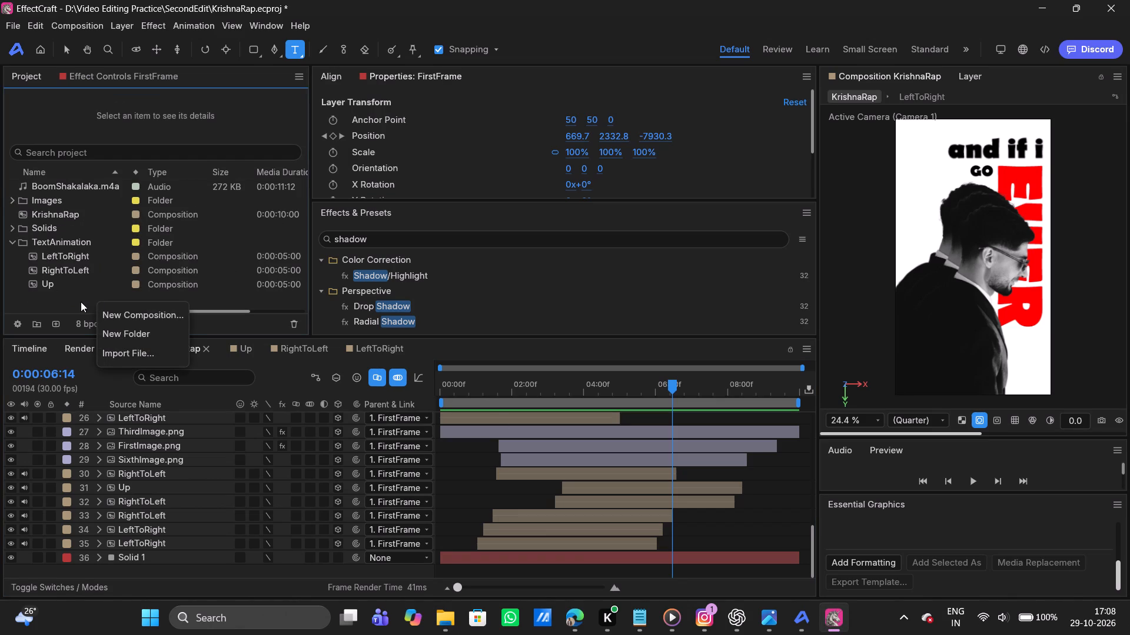
pyautogui.click(73, 301)
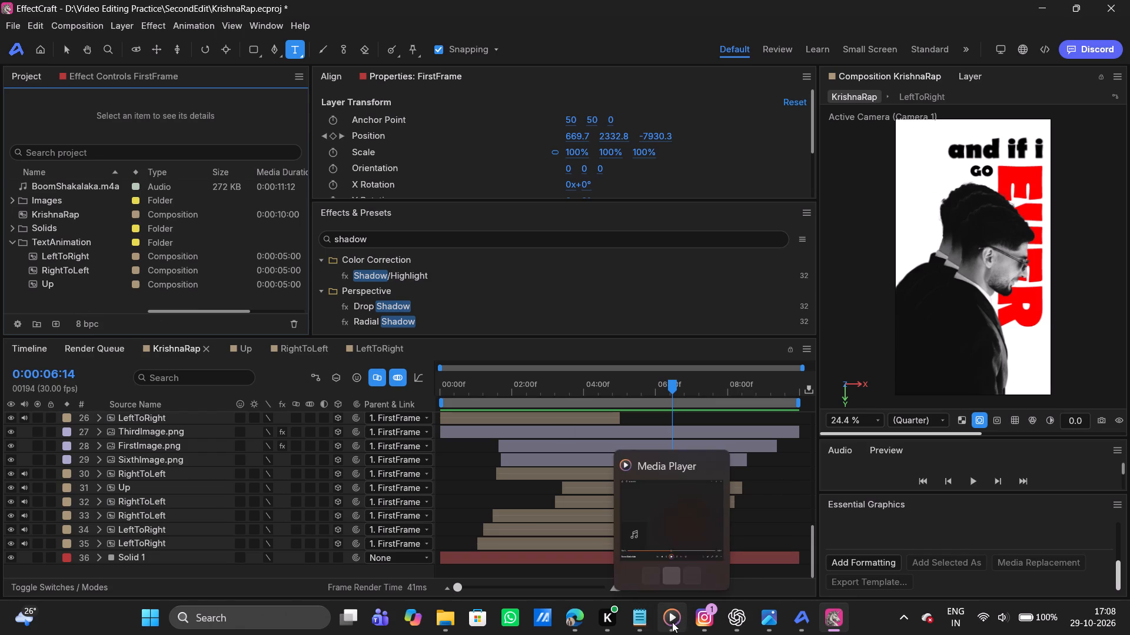
# Switch to the Instagram reference reel and play it up to the goat scene to read its lyric text.
pyautogui.click(647, 623)
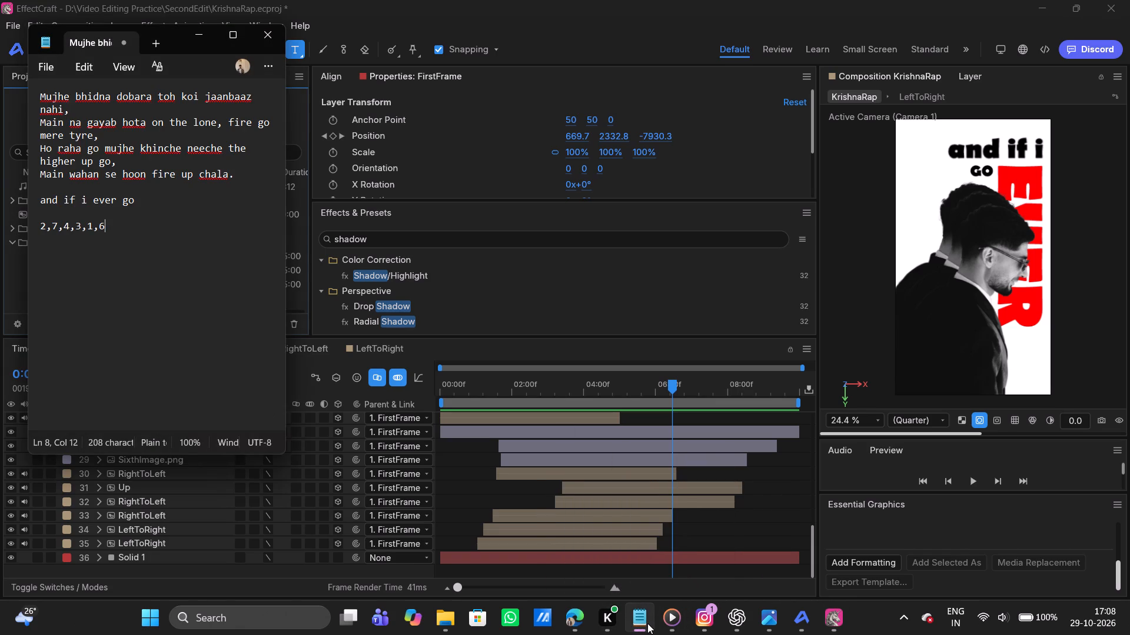
pyautogui.click(698, 623)
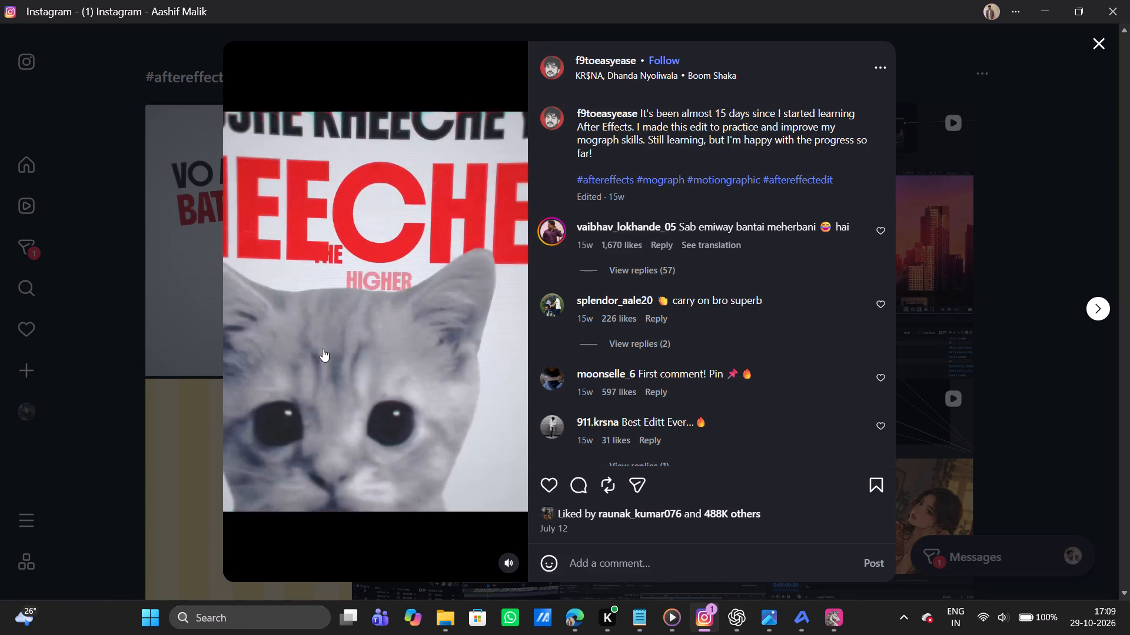
pyautogui.click(323, 349)
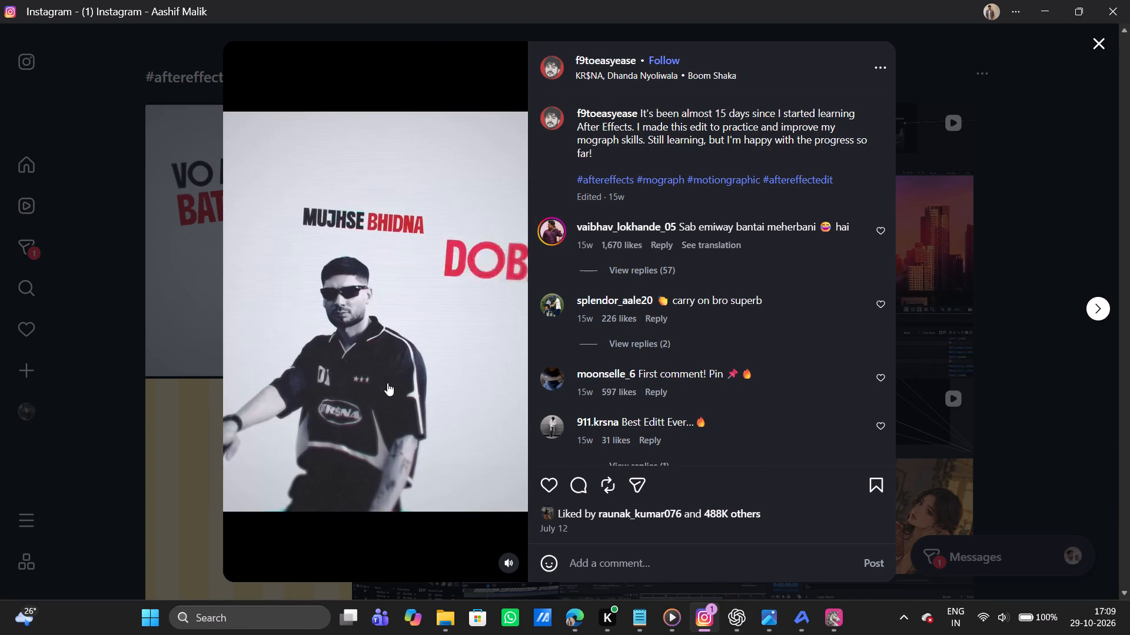
pyautogui.click(387, 383)
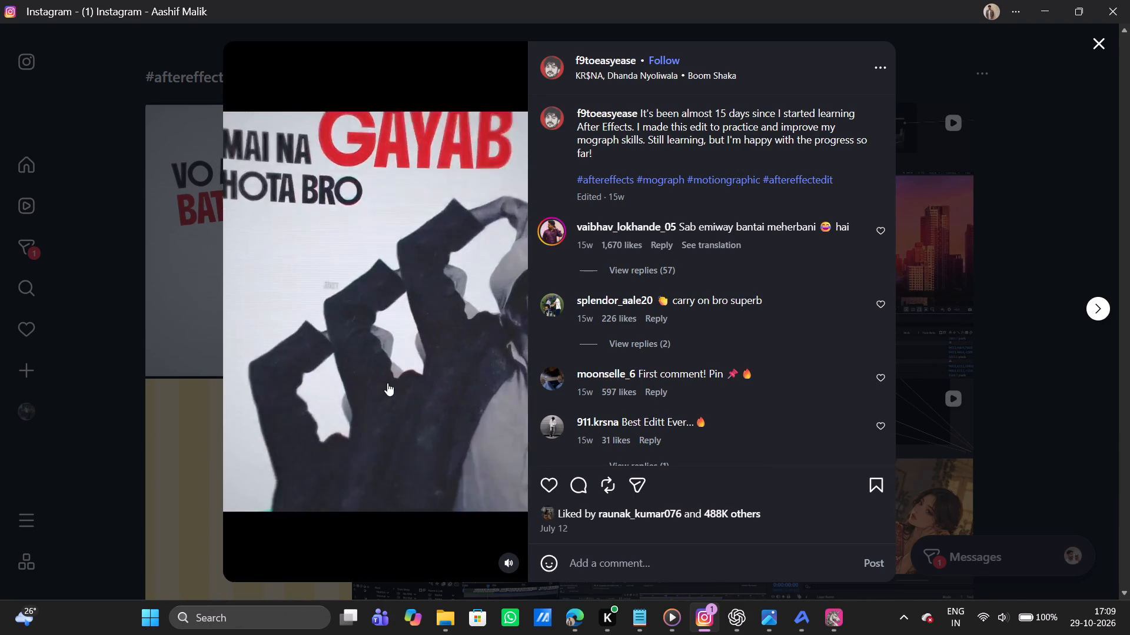
pyautogui.click(387, 383)
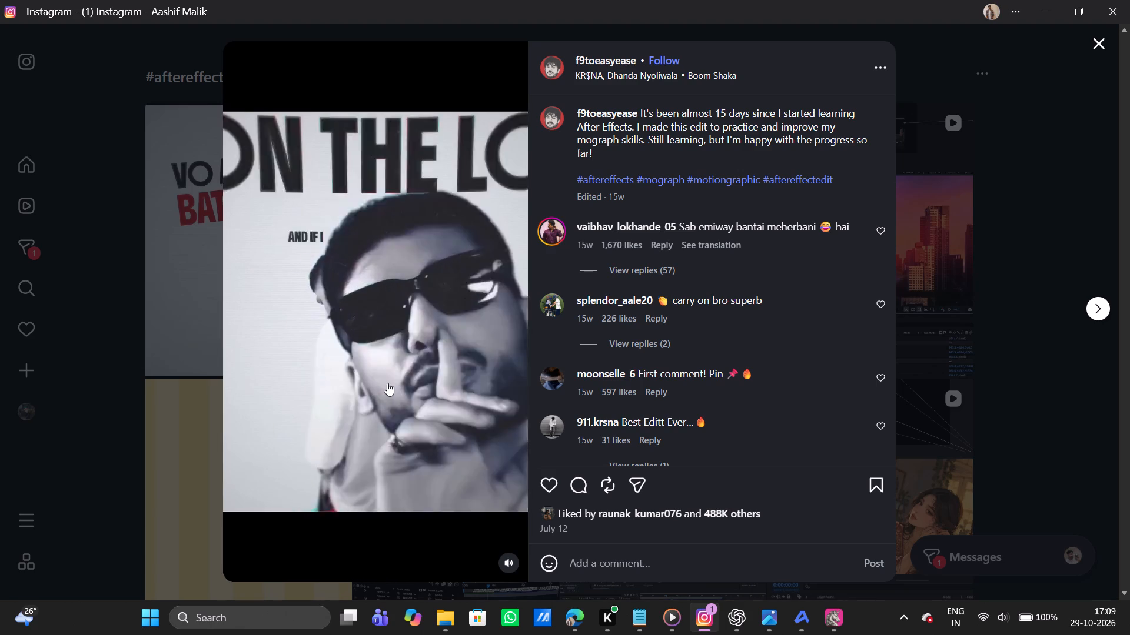
pyautogui.click(387, 383)
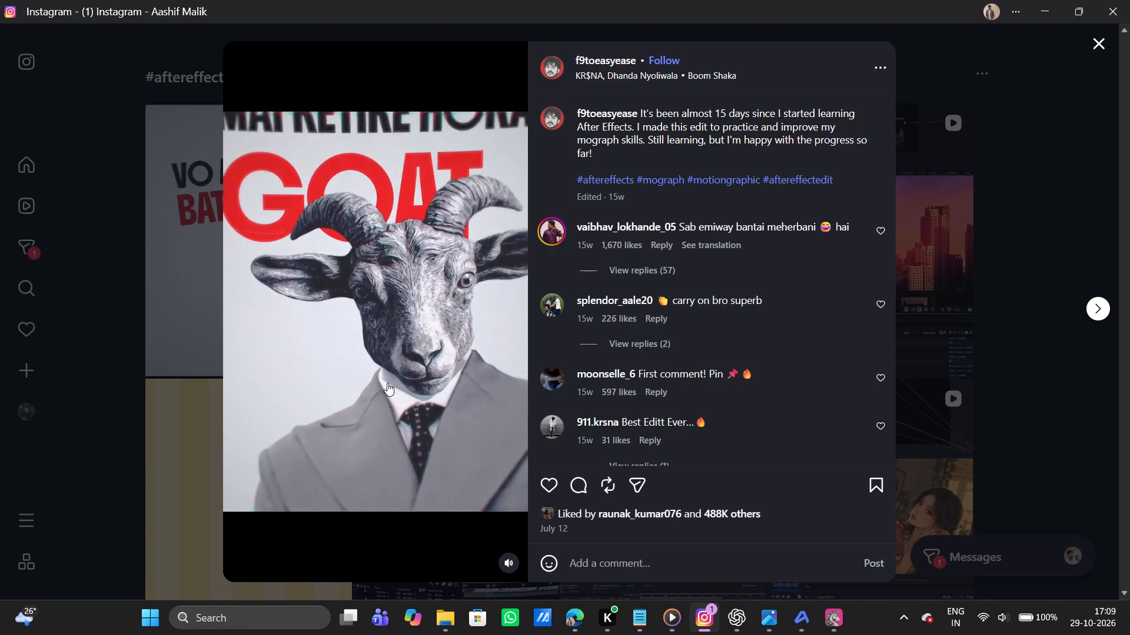
# In the Notepad lyrics, add the line "Me retire hora goat" below the number list, leaving a blank line between, and return to EffectCraft.
pyautogui.click(676, 628)
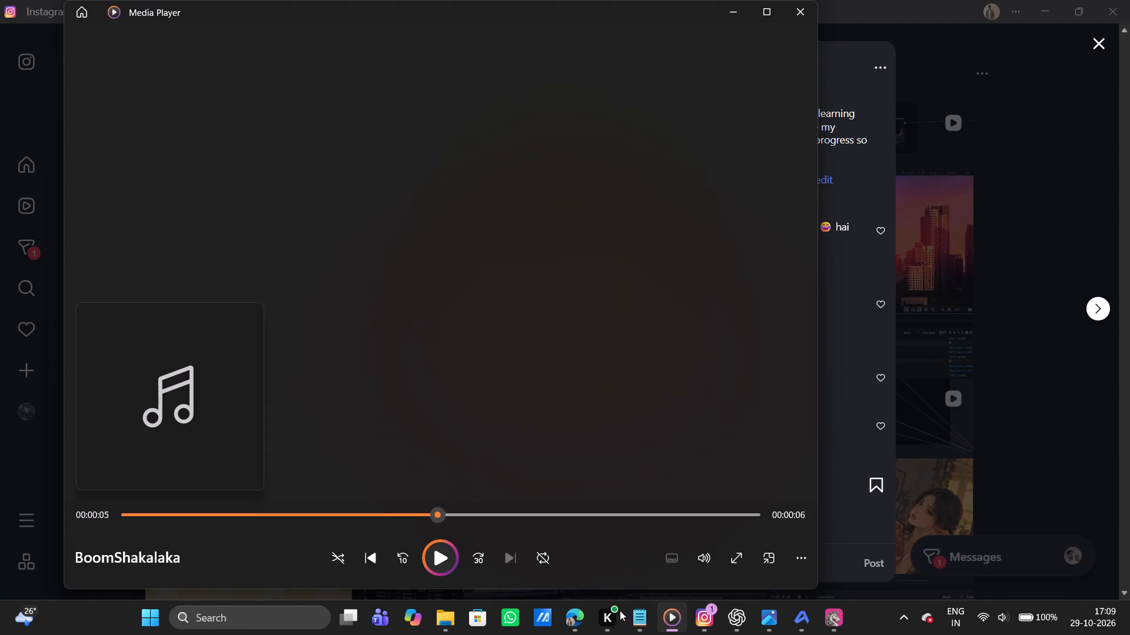
pyautogui.click(637, 615)
pyautogui.click(124, 245)
pyautogui.press('Return')
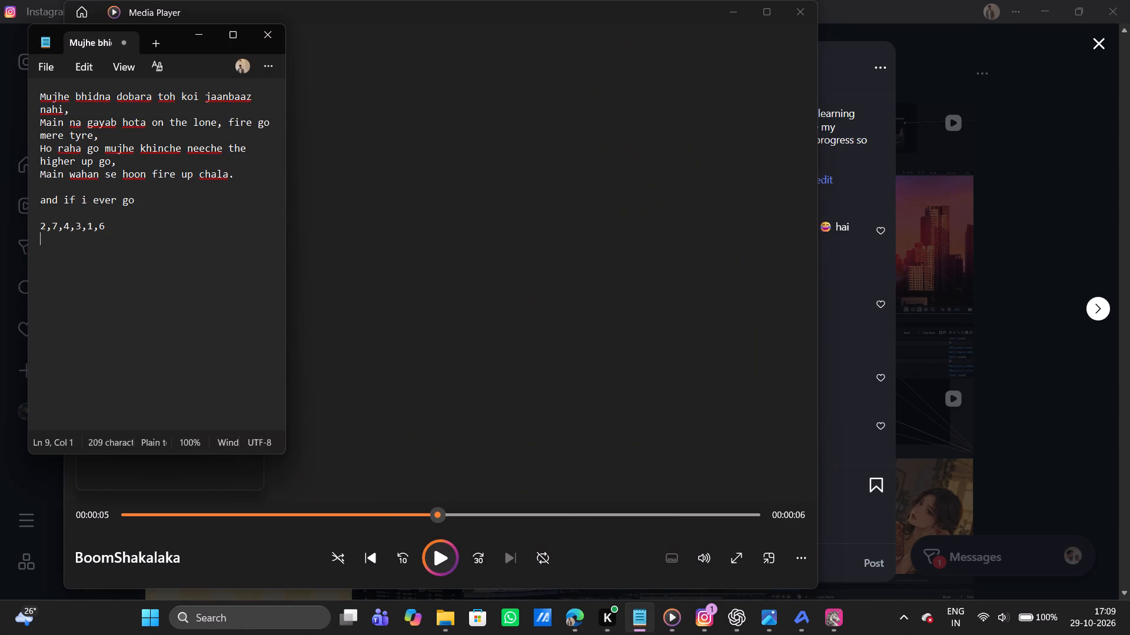
pyautogui.press('Return')
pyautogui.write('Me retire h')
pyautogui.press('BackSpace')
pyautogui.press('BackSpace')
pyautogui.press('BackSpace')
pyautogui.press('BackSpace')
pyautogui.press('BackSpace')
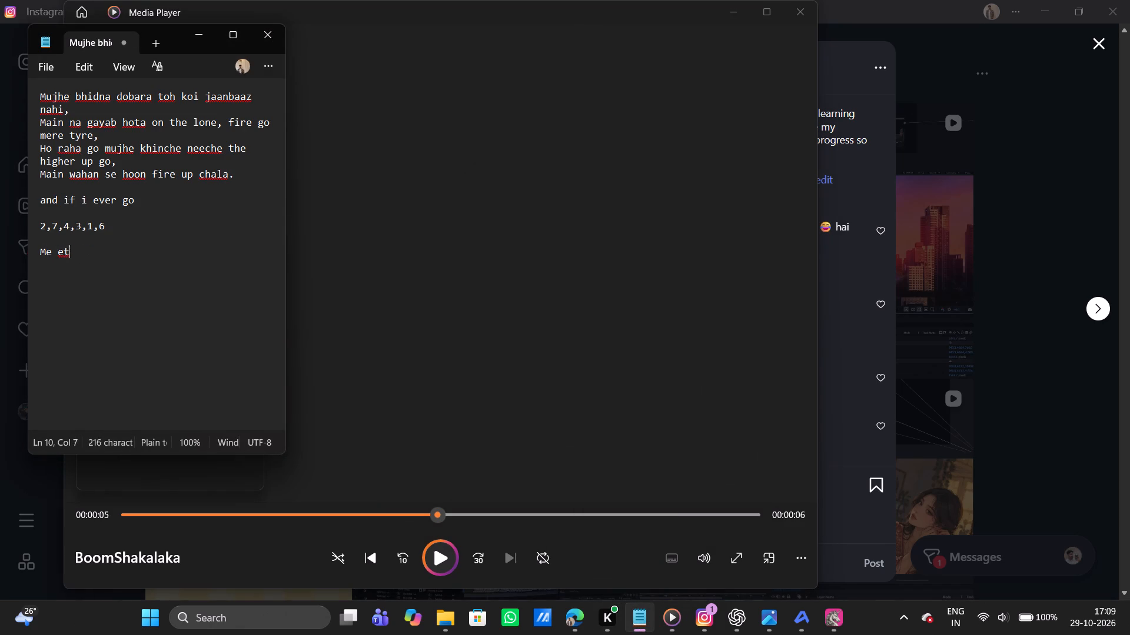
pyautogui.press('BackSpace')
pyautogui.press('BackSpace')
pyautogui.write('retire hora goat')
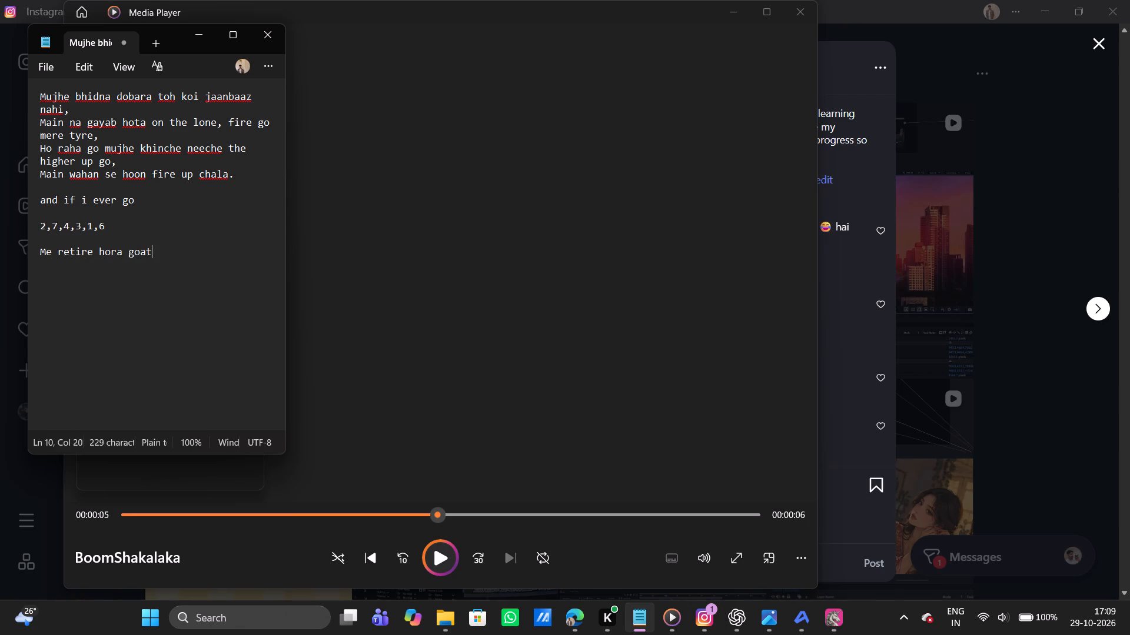
pyautogui.click(197, 39)
pyautogui.click(724, 10)
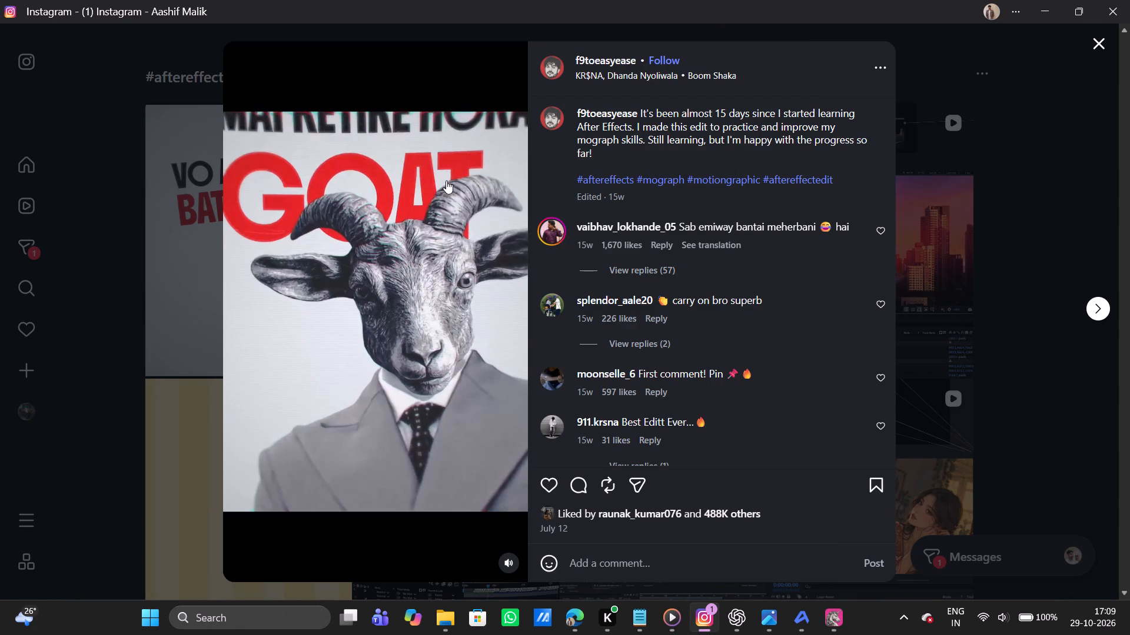
pyautogui.click(1042, 0)
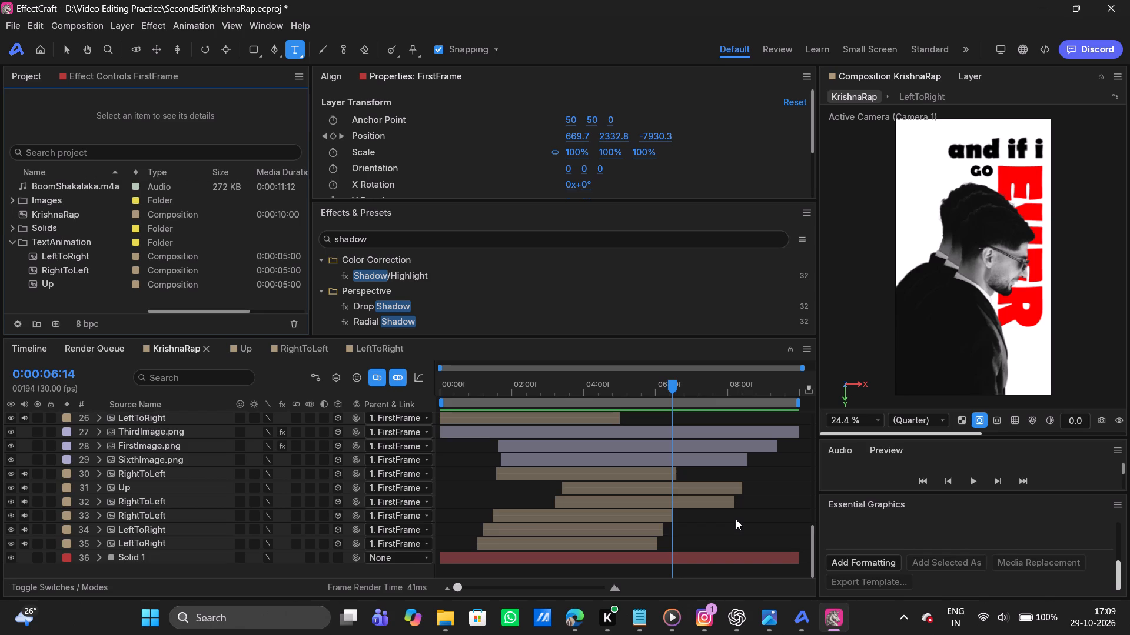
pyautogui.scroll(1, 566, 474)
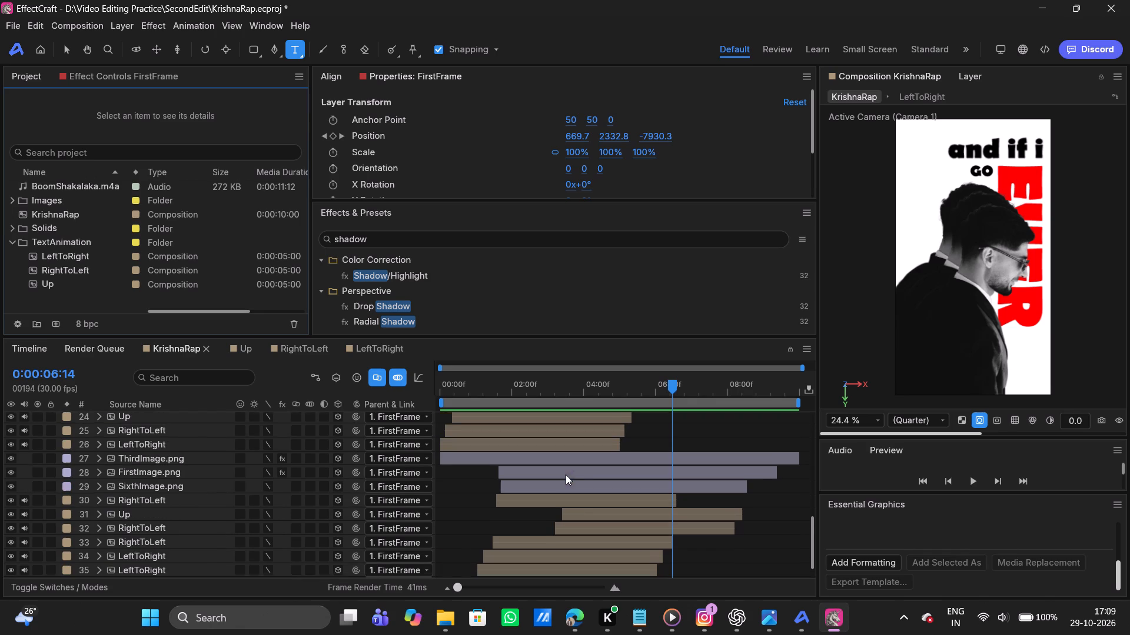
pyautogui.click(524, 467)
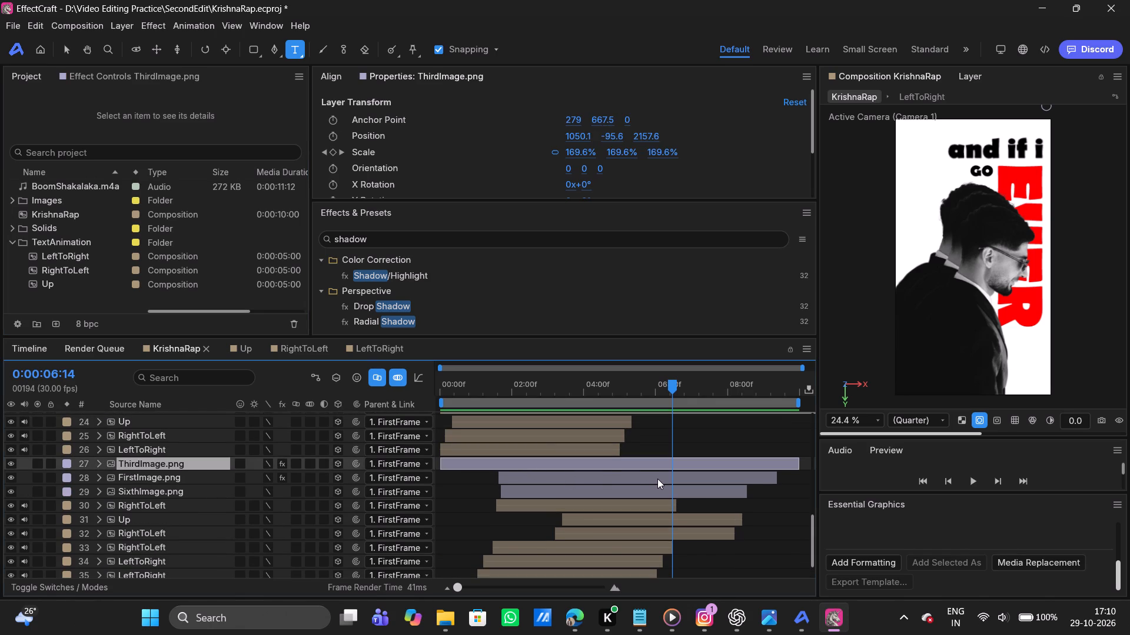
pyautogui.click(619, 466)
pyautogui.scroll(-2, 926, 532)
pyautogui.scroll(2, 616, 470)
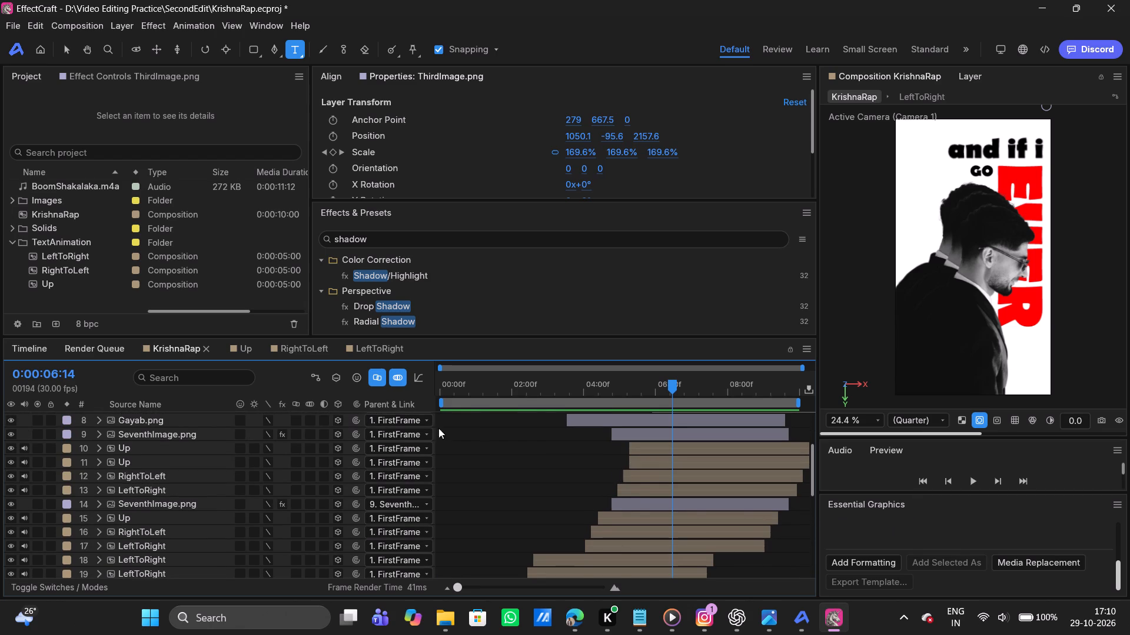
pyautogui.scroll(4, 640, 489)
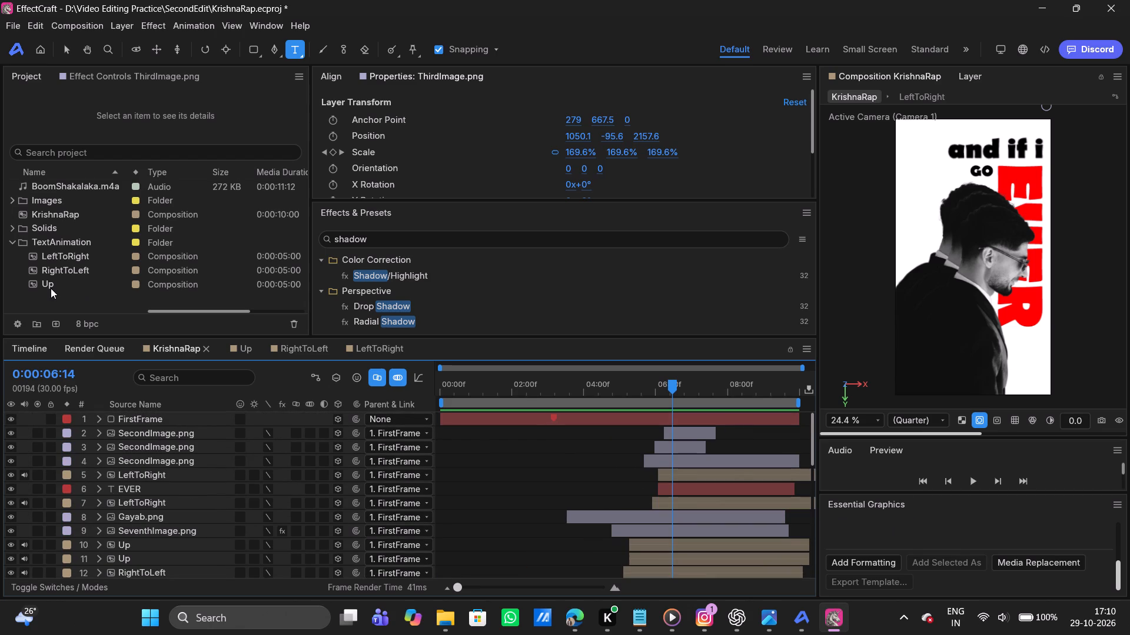
# Import the Goat PNG image from the SecondEdit > EditImages folder into the project.
pyautogui.click(44, 301)
pyautogui.rightClick(44, 301)
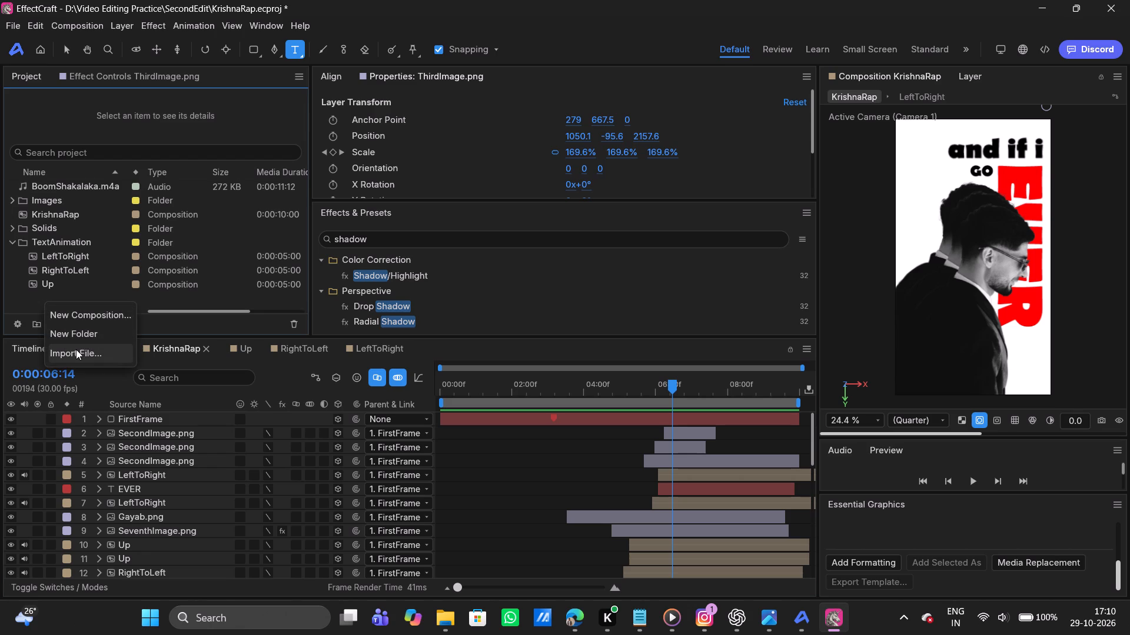
pyautogui.click(76, 349)
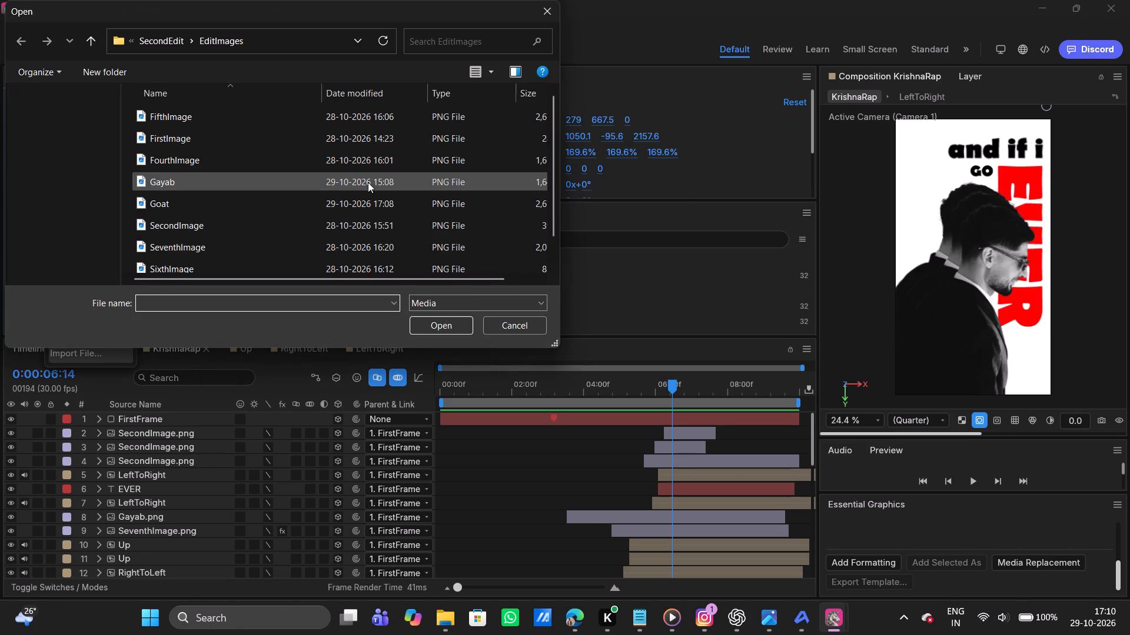
pyautogui.click(174, 208)
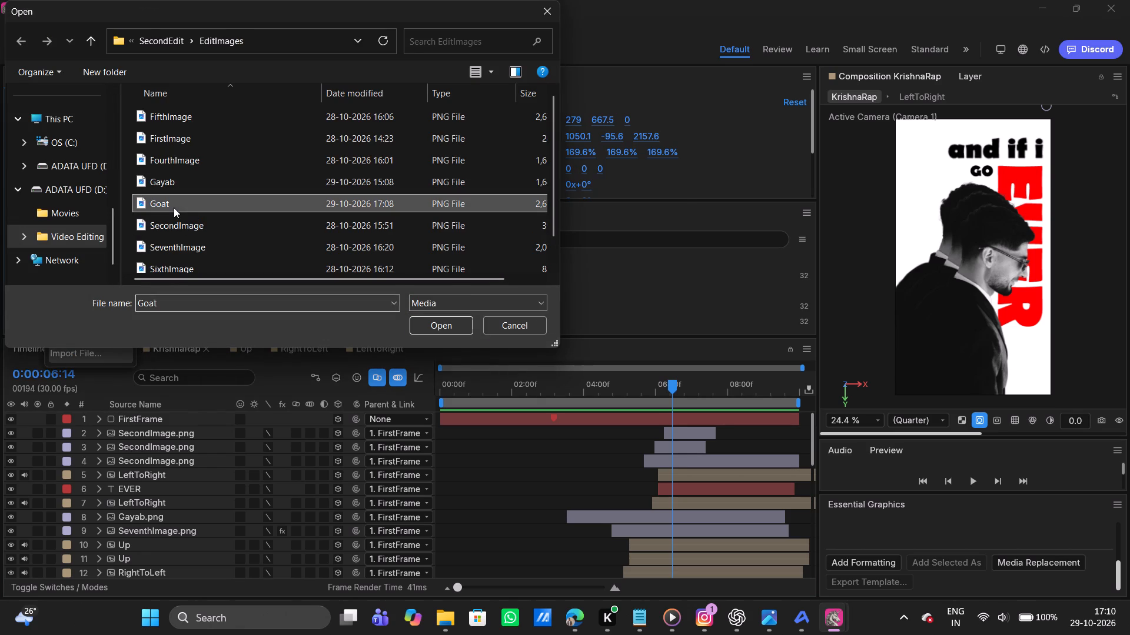
pyautogui.press('Return')
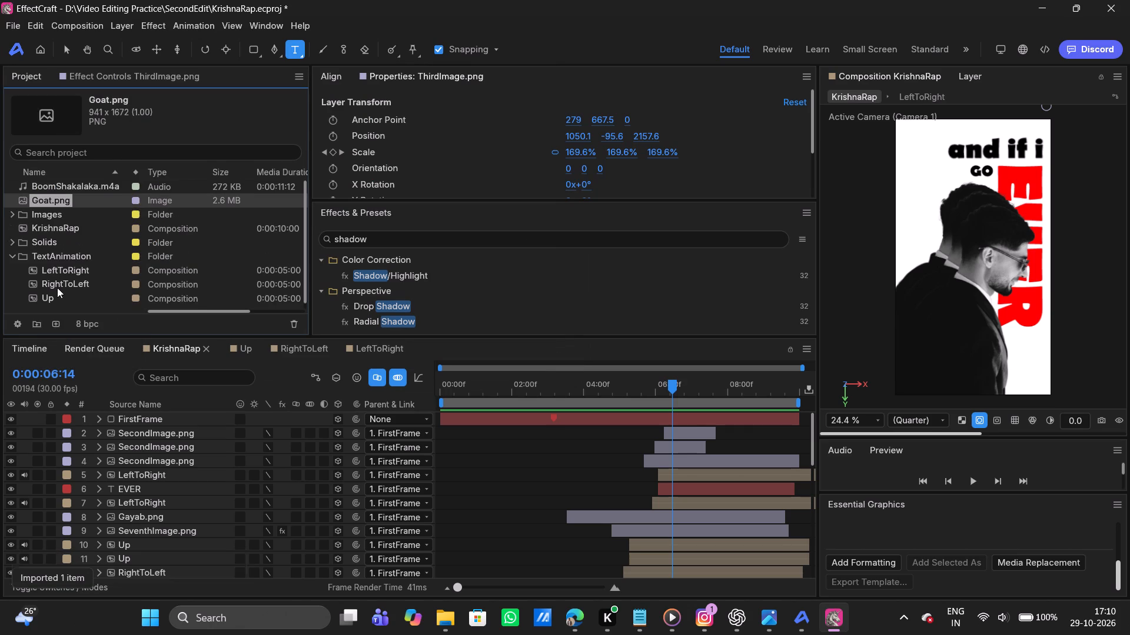
# Move Goat.png into the project's Images folder.
pyautogui.moveTo(51, 200); pyautogui.dragTo(46, 231)
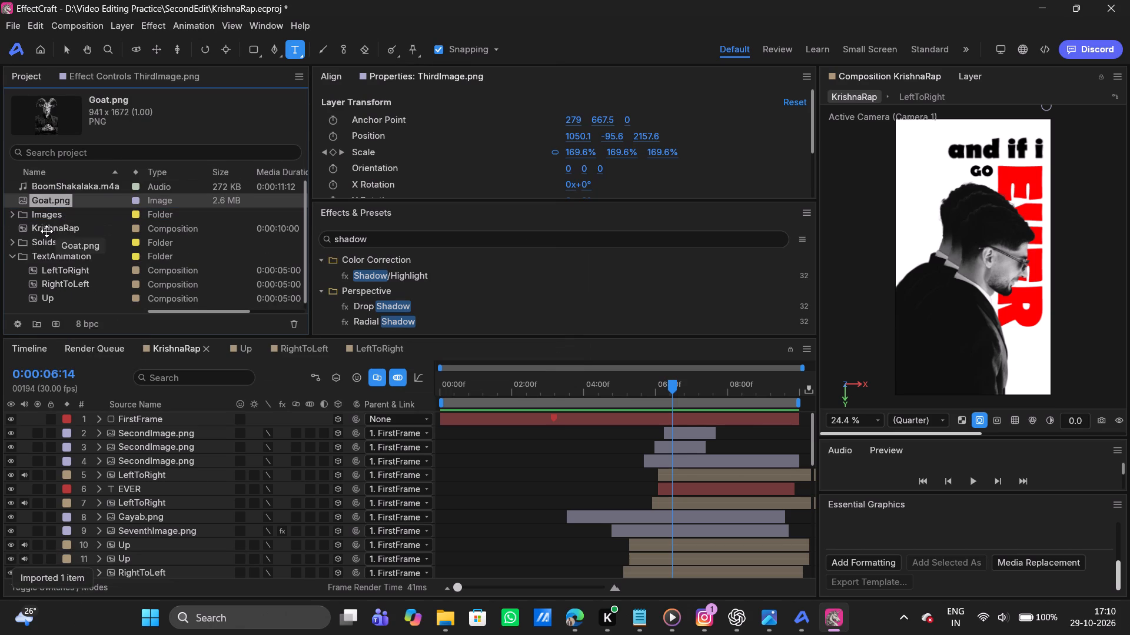
pyautogui.moveTo(46, 231); pyautogui.dragTo(54, 219)
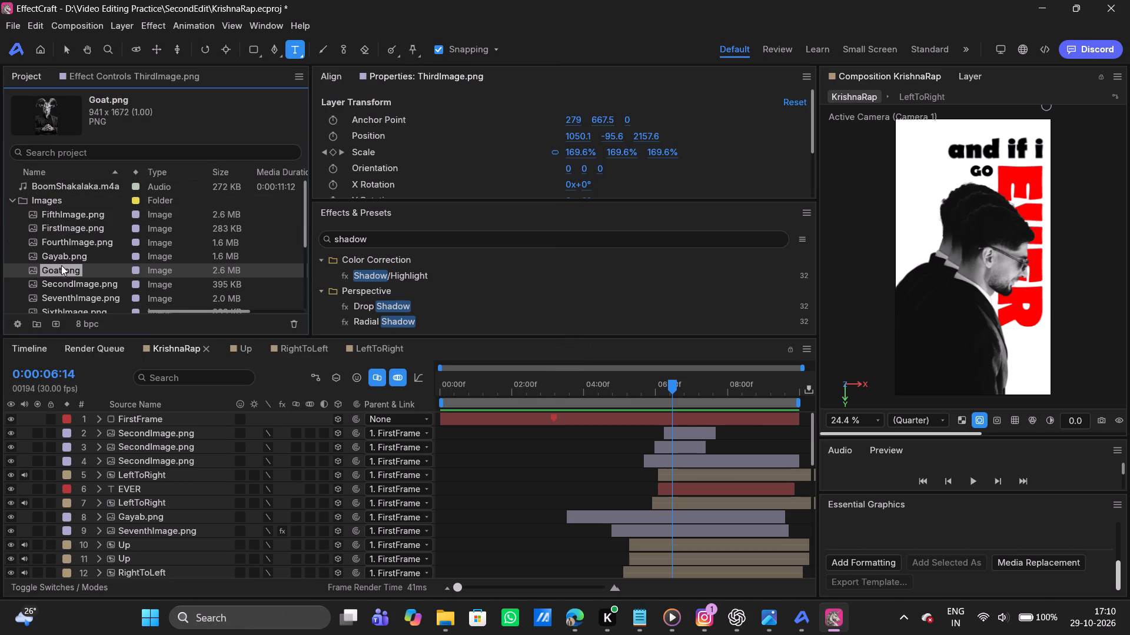
# Add Goat.png to the KrishnaRap timeline directly below the FirstFrame layer, starting at 0:00:06:14.
pyautogui.scroll(2, 584, 489)
pyautogui.moveTo(69, 272); pyautogui.dragTo(674, 425)
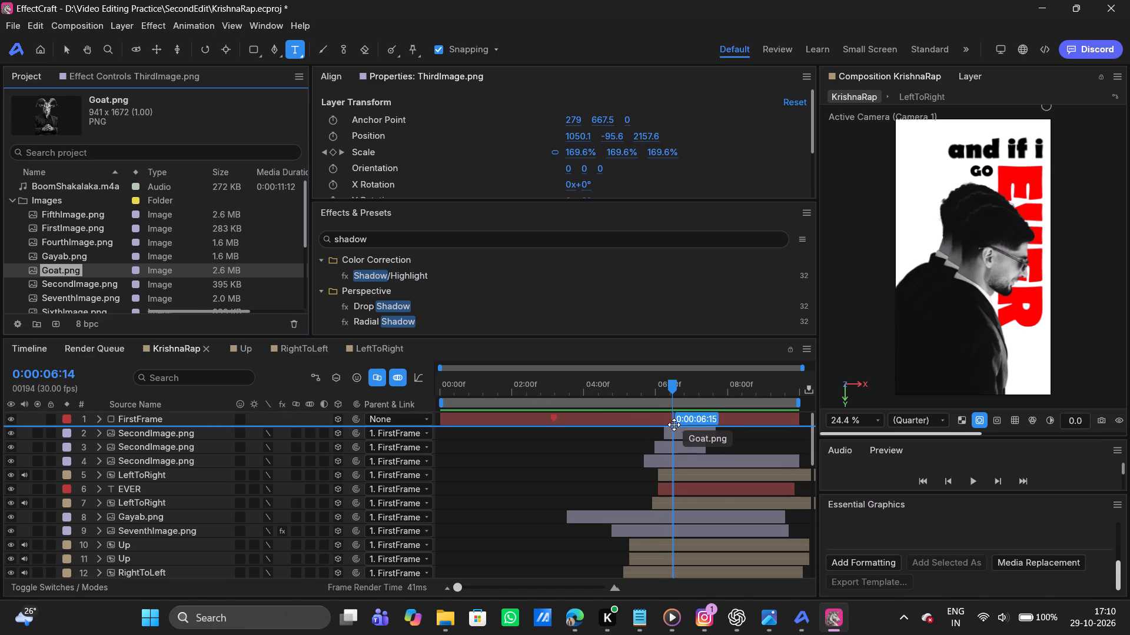
pyautogui.moveTo(674, 425); pyautogui.dragTo(672, 423)
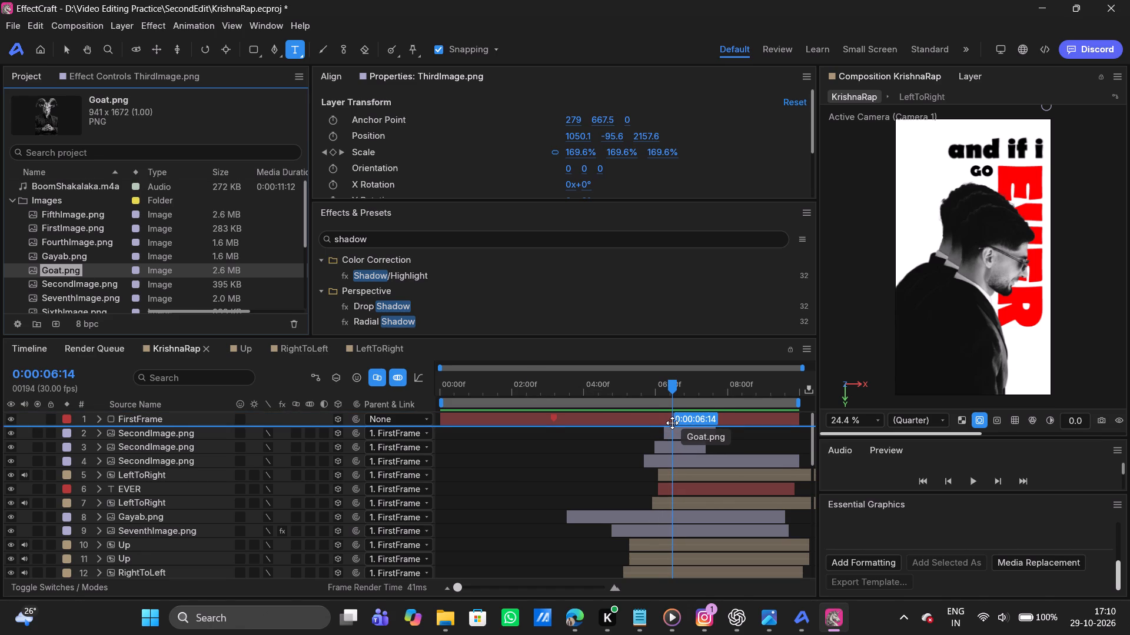
pyautogui.moveTo(672, 423); pyautogui.dragTo(671, 423)
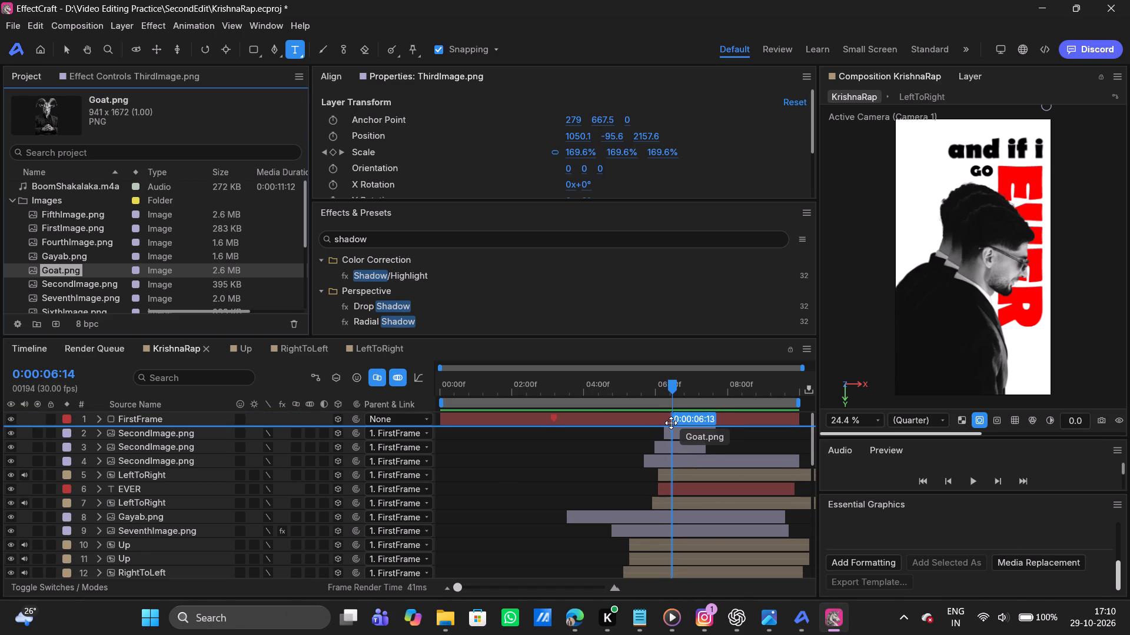
pyautogui.moveTo(671, 423); pyautogui.dragTo(672, 423)
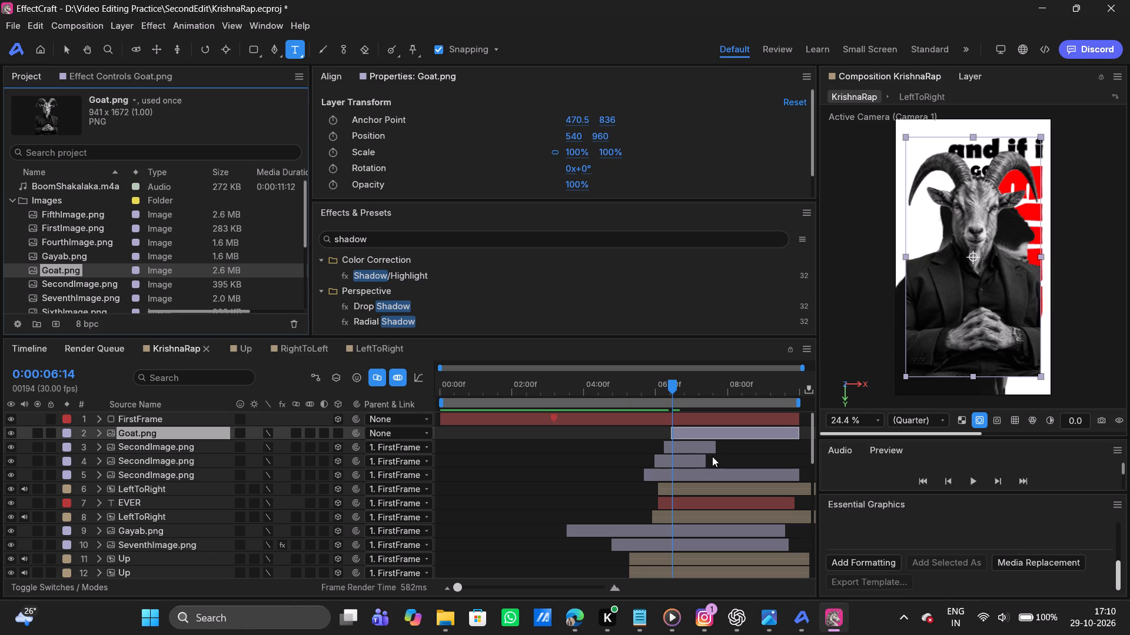
pyautogui.click(672, 385)
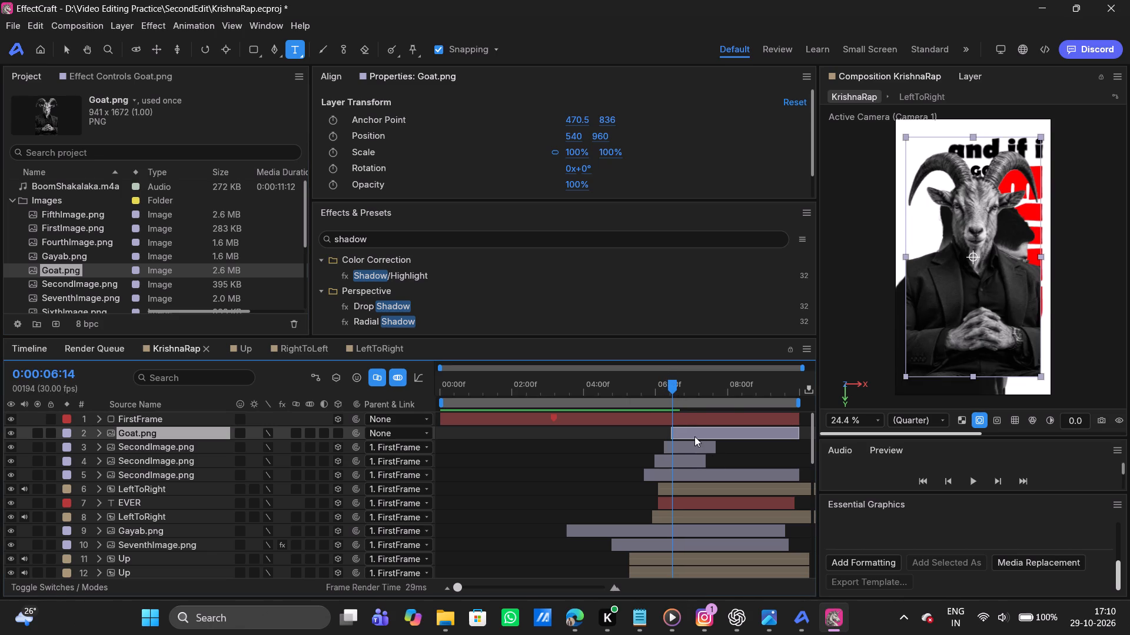
# Make the Goat.png layer 3D and parent it to 1. FirstFrame.
pyautogui.click(342, 433)
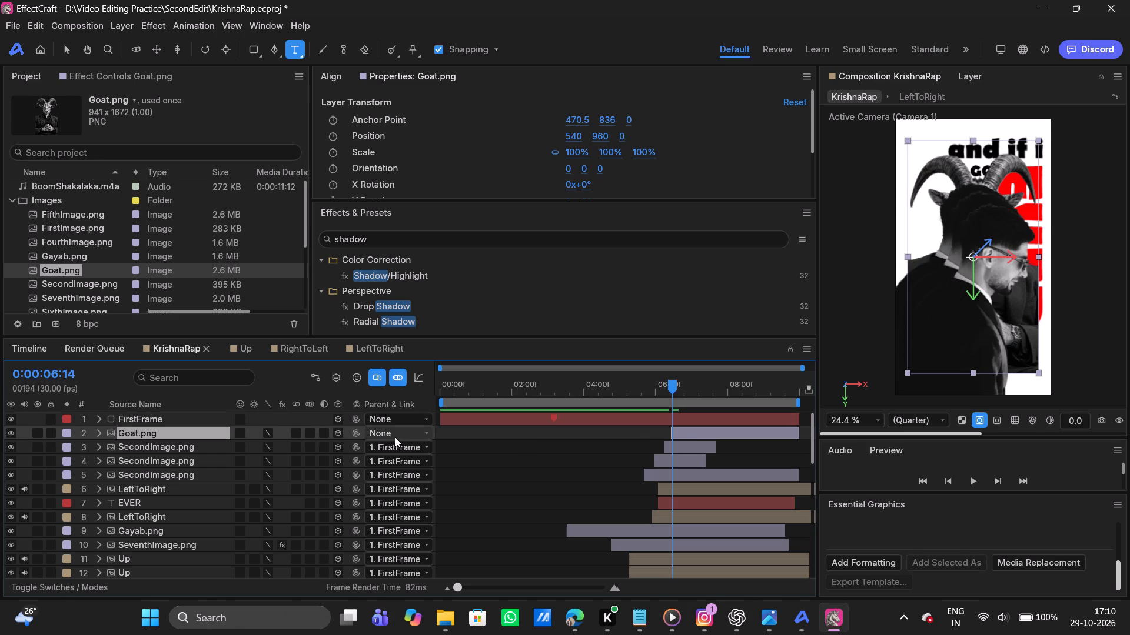
pyautogui.click(406, 433)
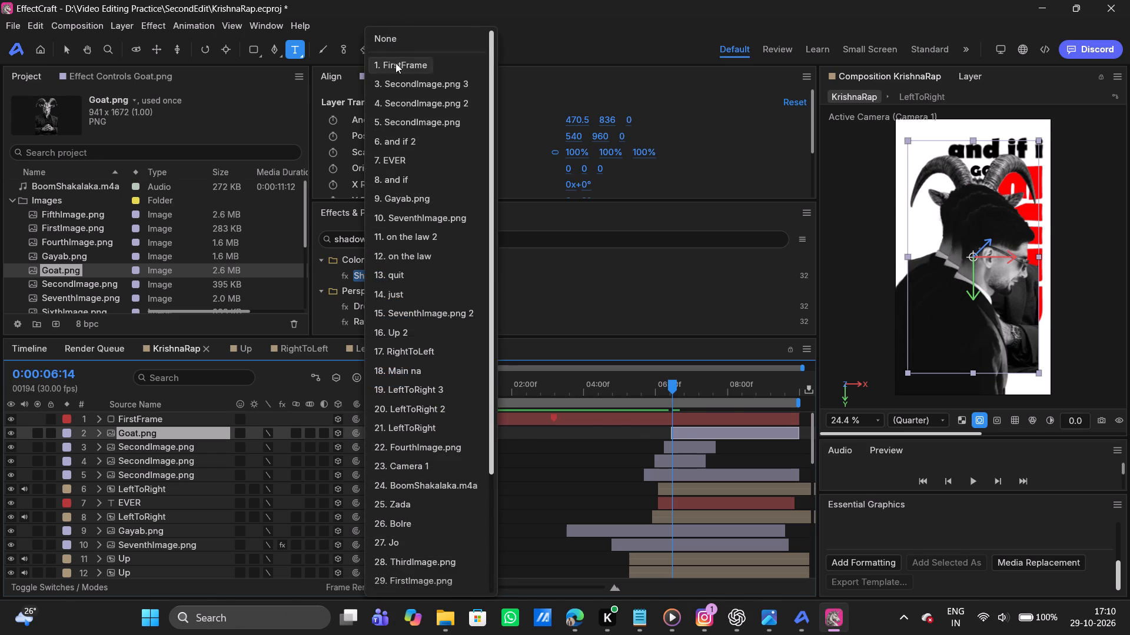
pyautogui.click(395, 63)
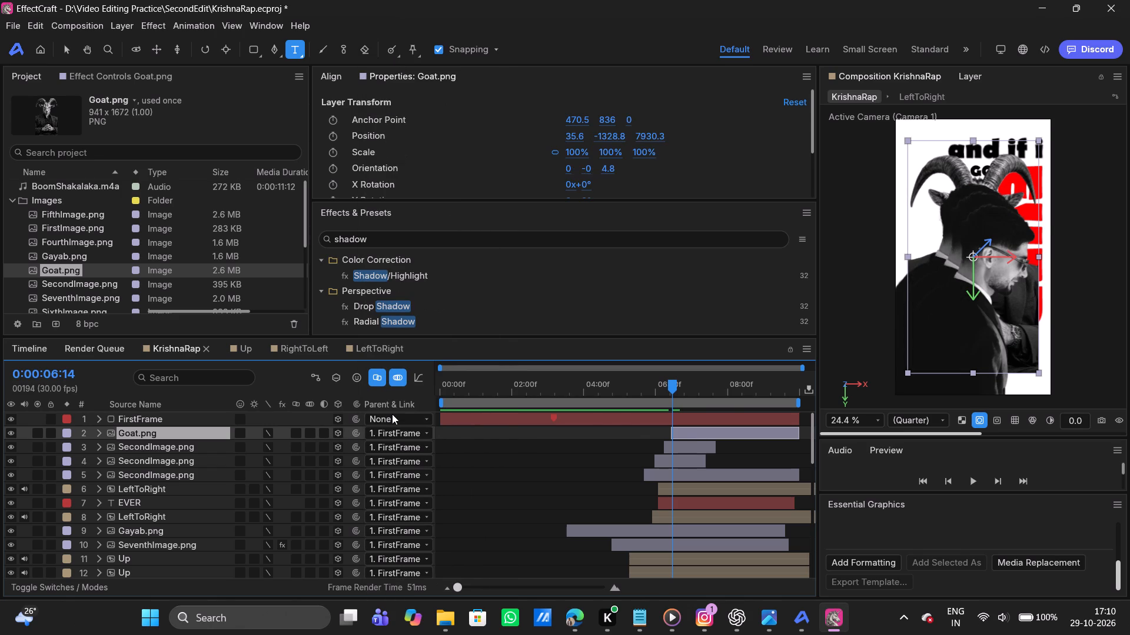
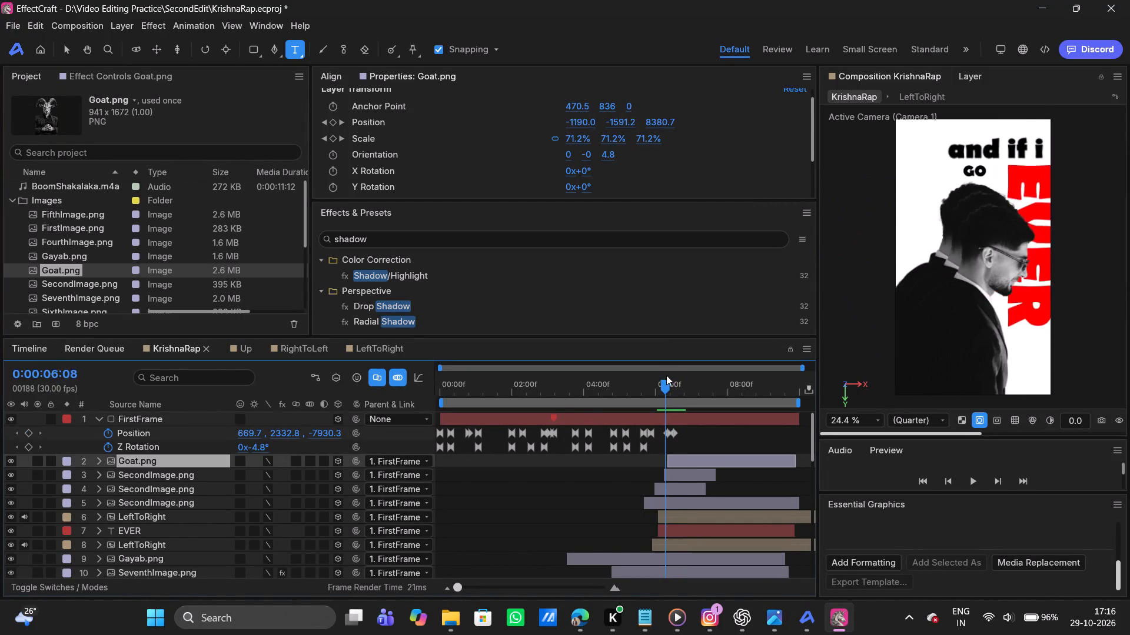
# Add a Z Rotation keyframe of 0° to the Goat.png layer at its in point, 0:00:06:10.
pyautogui.click(699, 460)
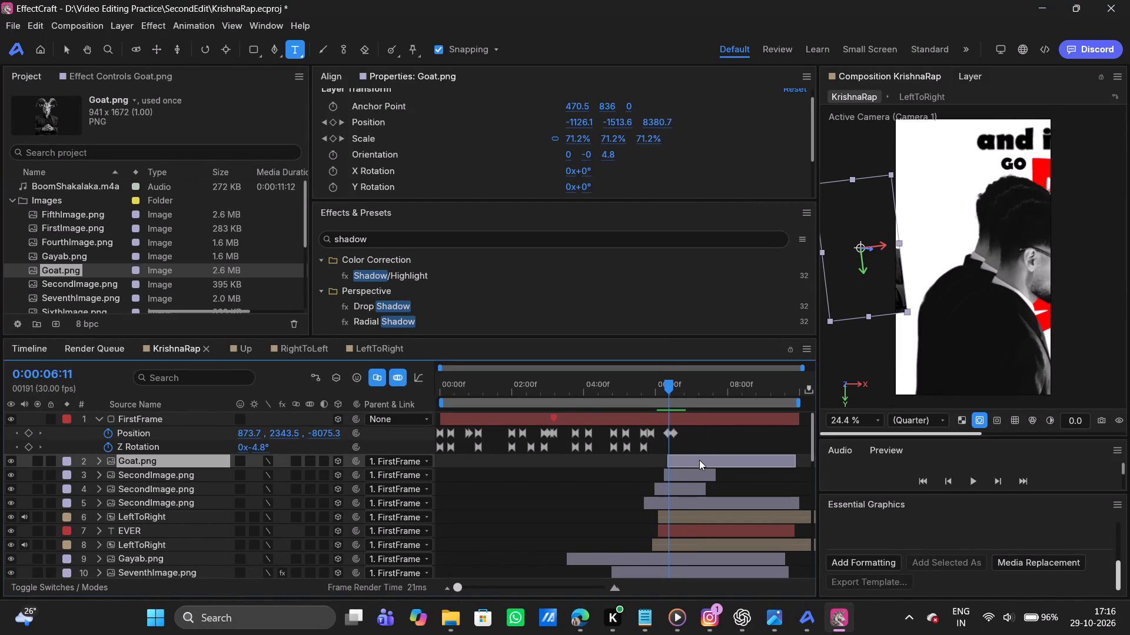
pyautogui.press('i')
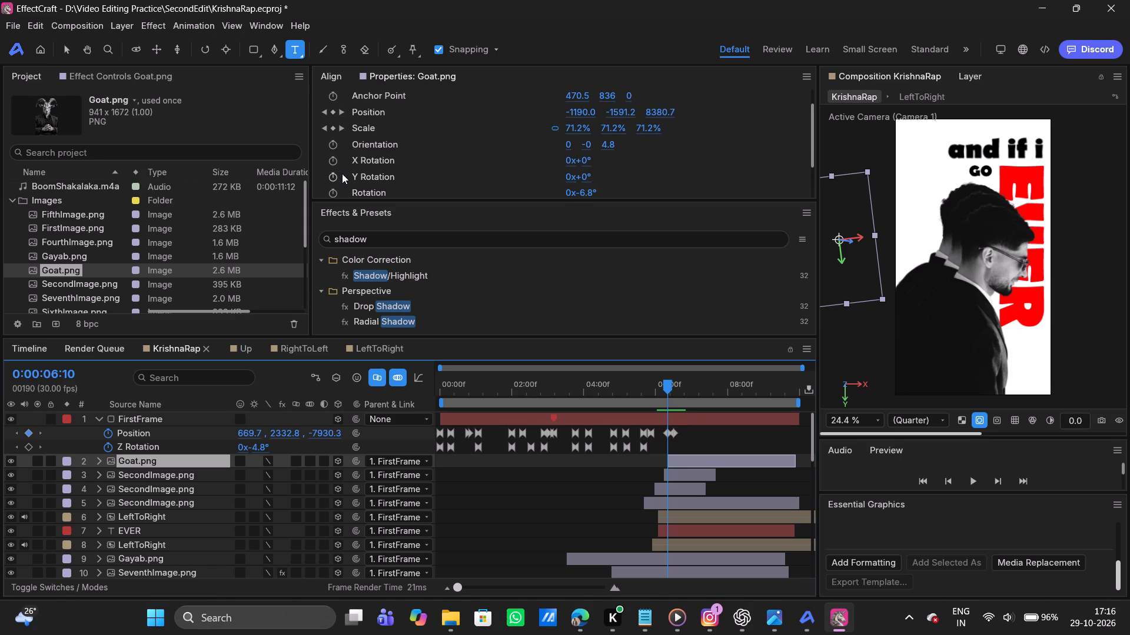
pyautogui.click(332, 191)
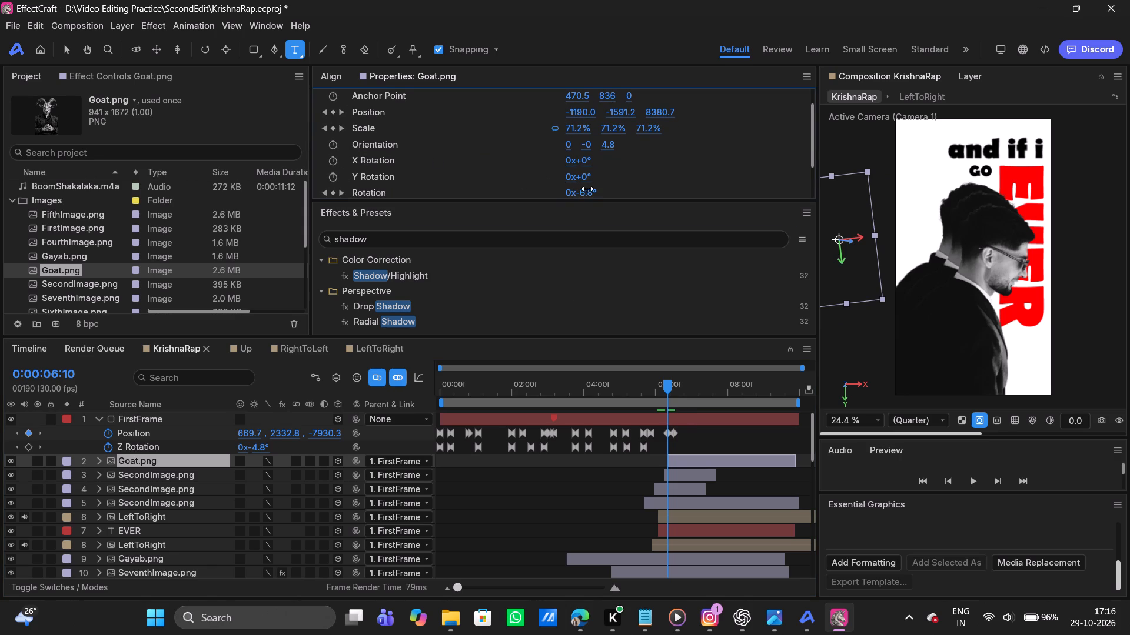
pyautogui.doubleClick(590, 191)
pyautogui.press('BackSpace')
pyautogui.press('BackSpace')
pyautogui.press('BackSpace')
pyautogui.press('BackSpace')
pyautogui.press('0')
pyautogui.press('Return')
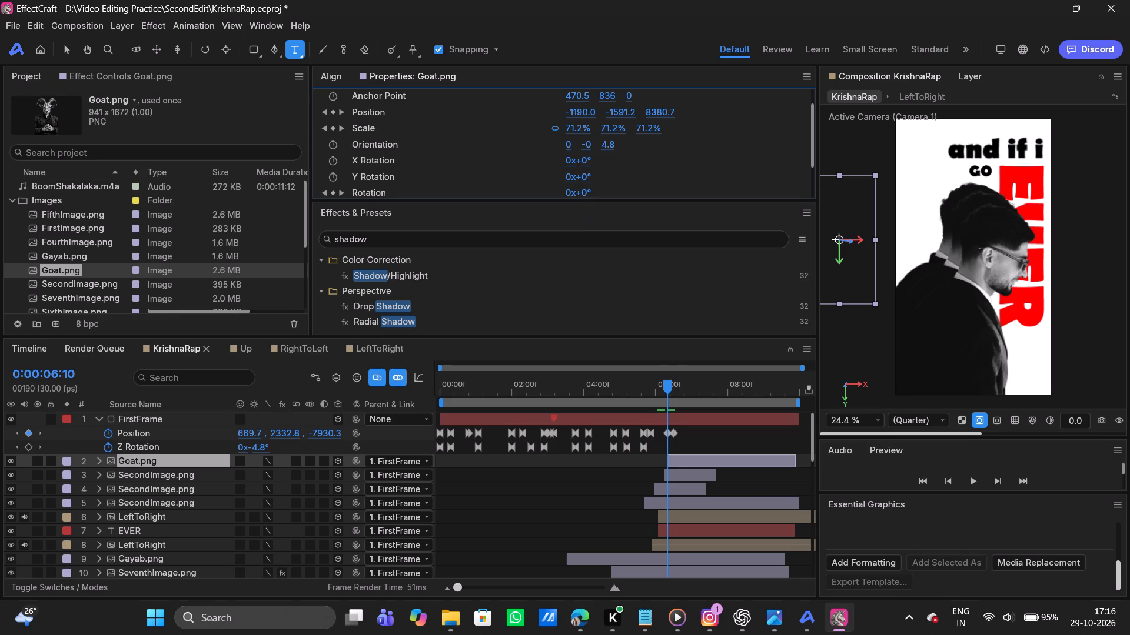
# Reveal Goat.png's animated properties in the timeline and delete its Scale keyframe.
pyautogui.click(693, 461)
pyautogui.write('uu')
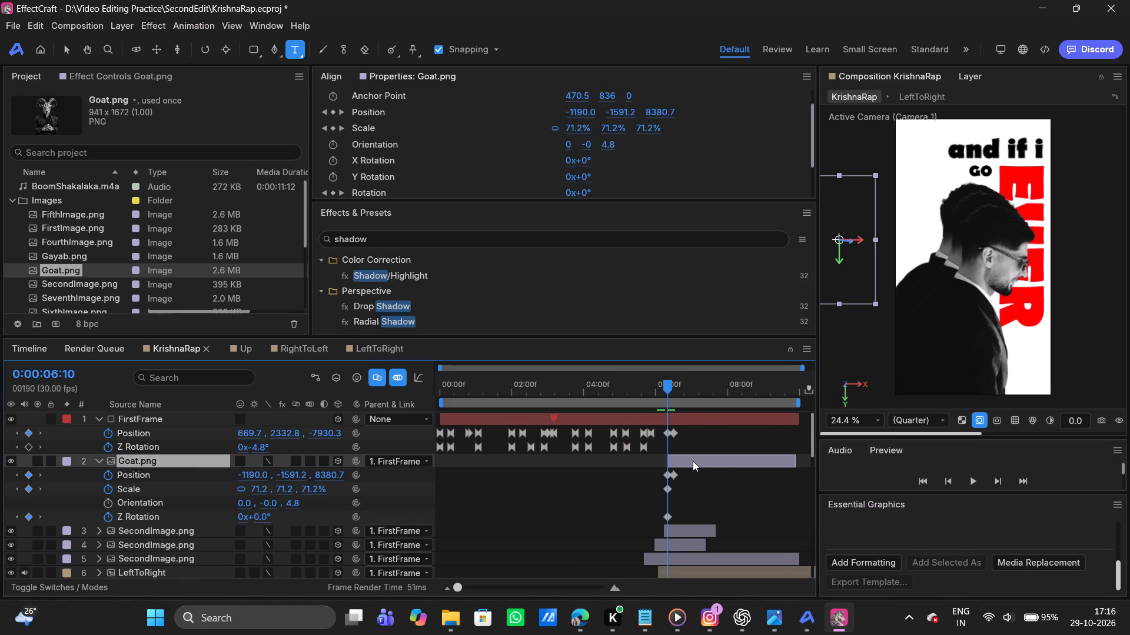
pyautogui.moveTo(678, 517); pyautogui.dragTo(663, 472)
pyautogui.moveTo(663, 472); pyautogui.dragTo(662, 470)
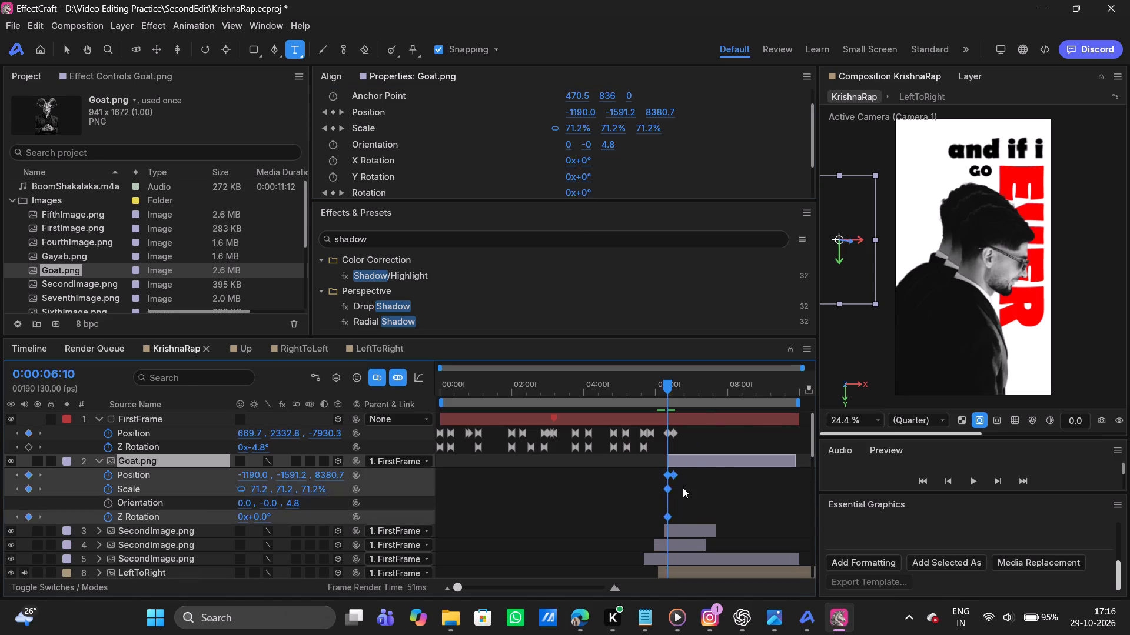
pyautogui.click(697, 494)
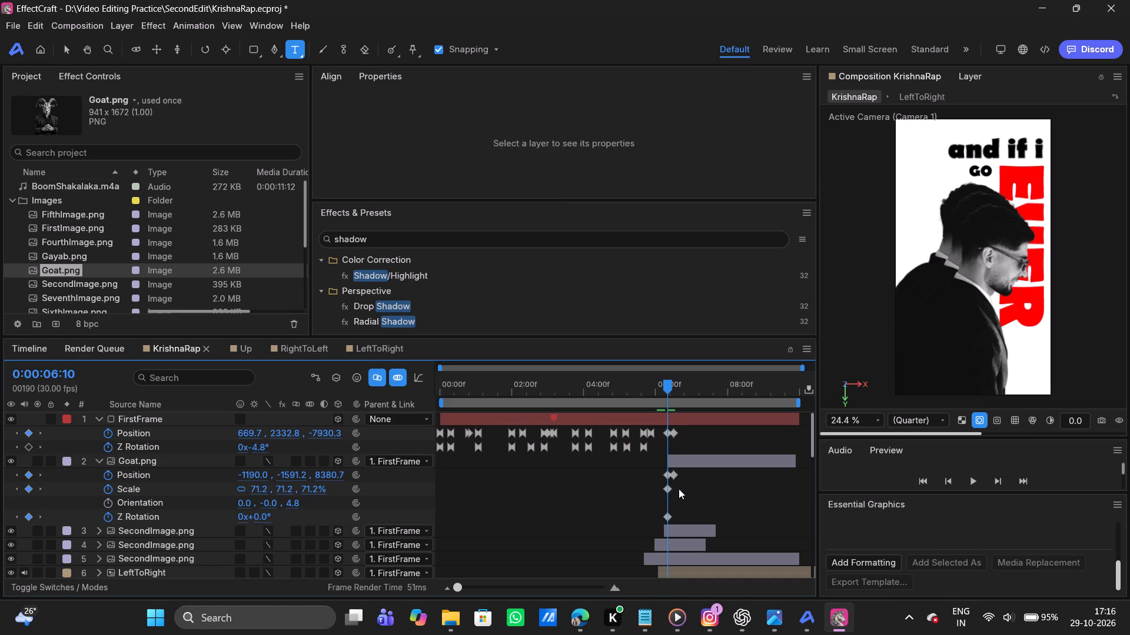
pyautogui.click(670, 488)
pyautogui.press('Delete')
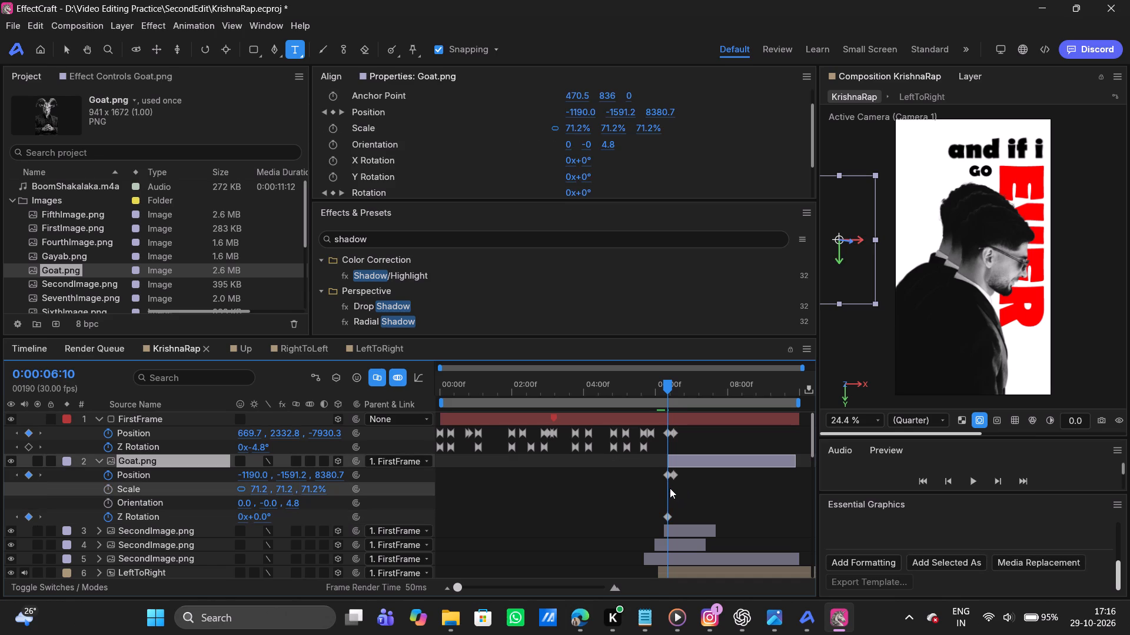
# Apply Easy Ease to both Position keyframes and the Z Rotation keyframe of Goat.png.
pyautogui.moveTo(679, 517); pyautogui.dragTo(657, 473)
pyautogui.moveTo(652, 470); pyautogui.dragTo(691, 514)
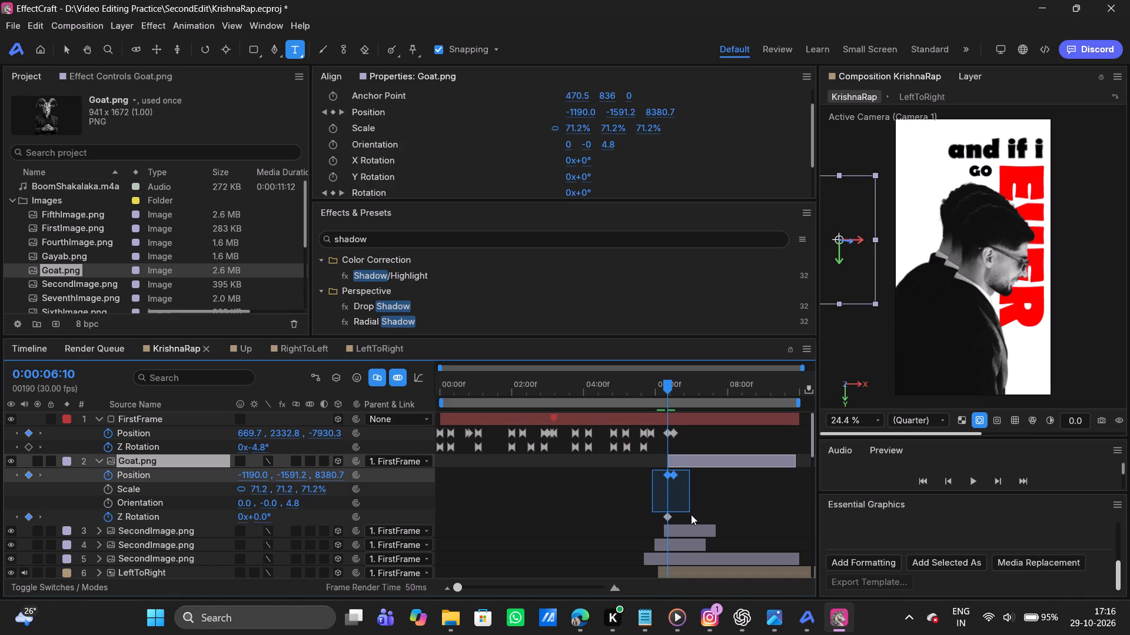
pyautogui.moveTo(691, 514); pyautogui.dragTo(693, 520)
pyautogui.press('F9')
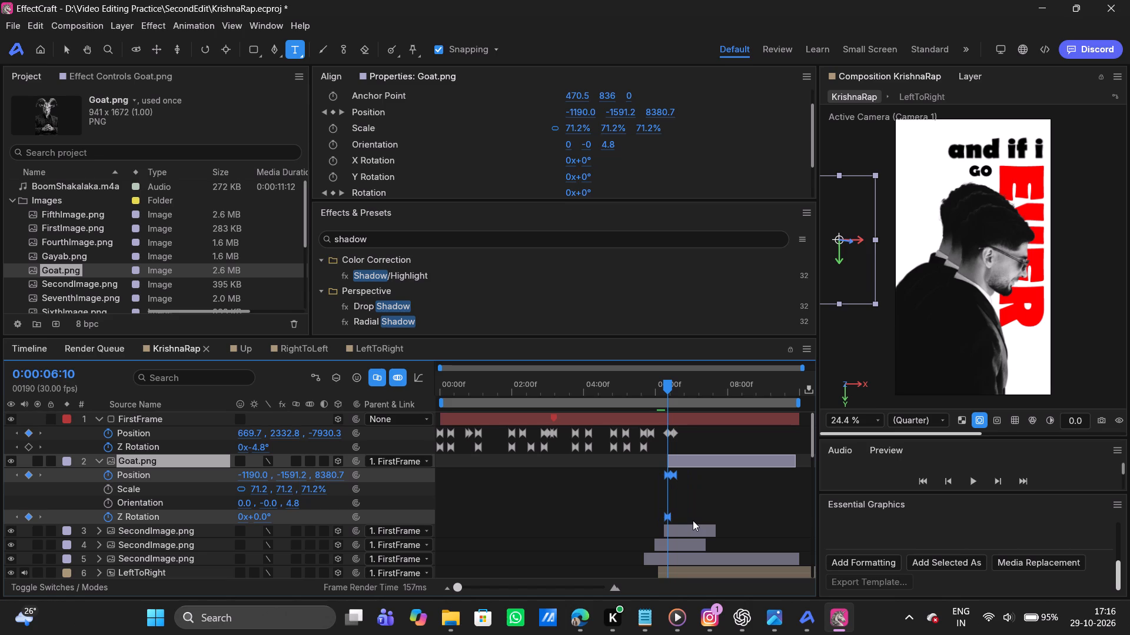
pyautogui.press('F9')
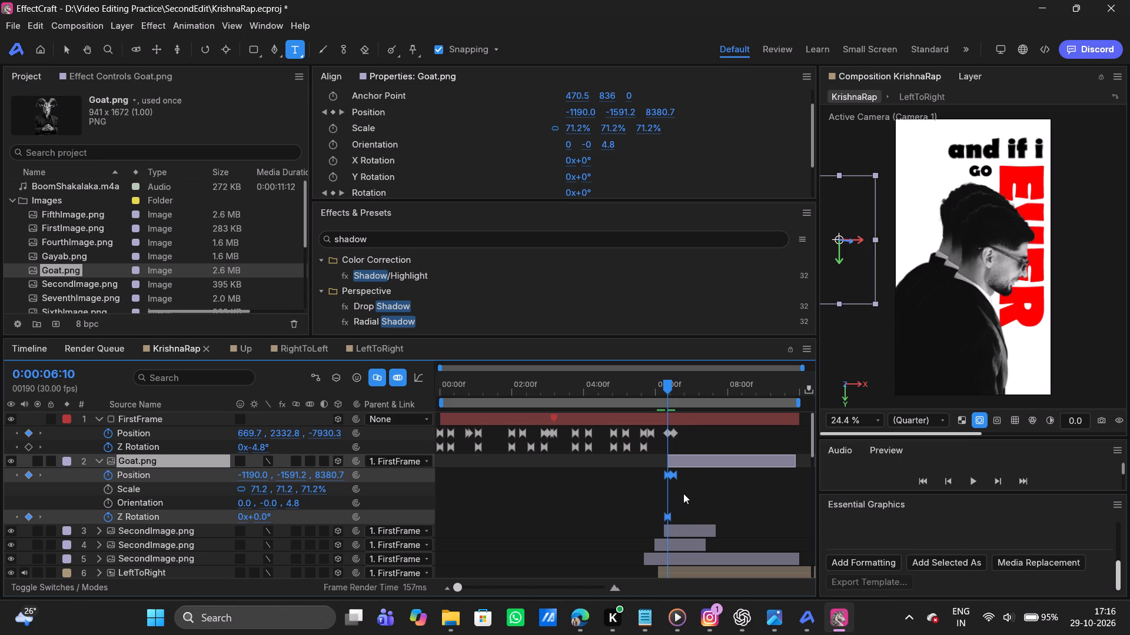
pyautogui.click(684, 493)
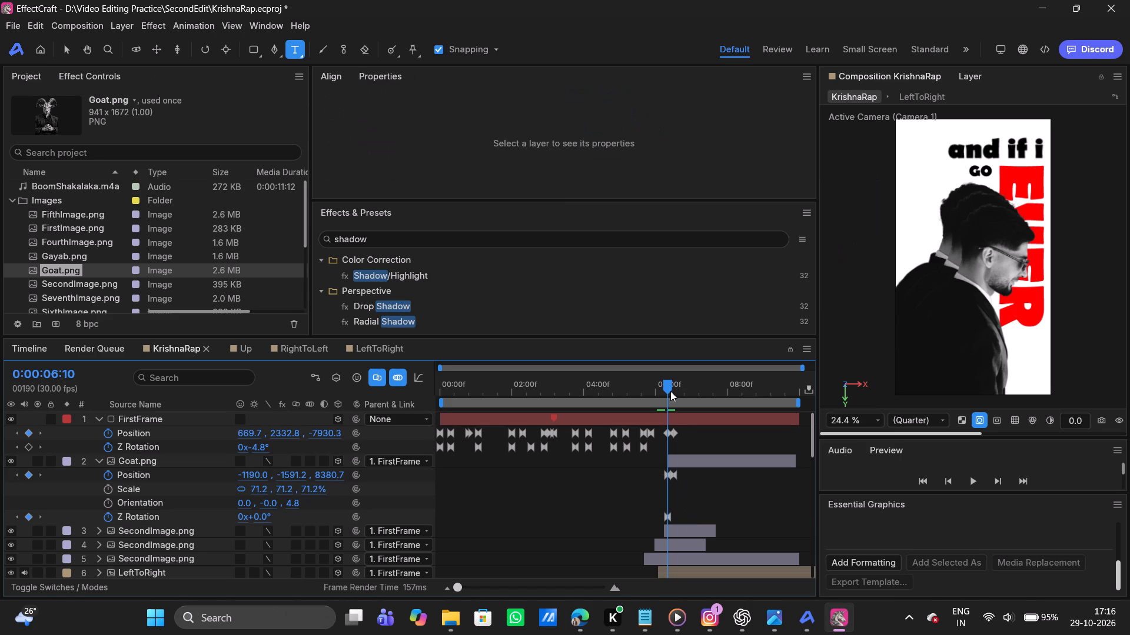
# At Goat.png's second Position keyframe, 0:00:06:15, add a Z Rotation keyframe and set it to about -14.8°.
pyautogui.click(669, 386)
pyautogui.click(677, 463)
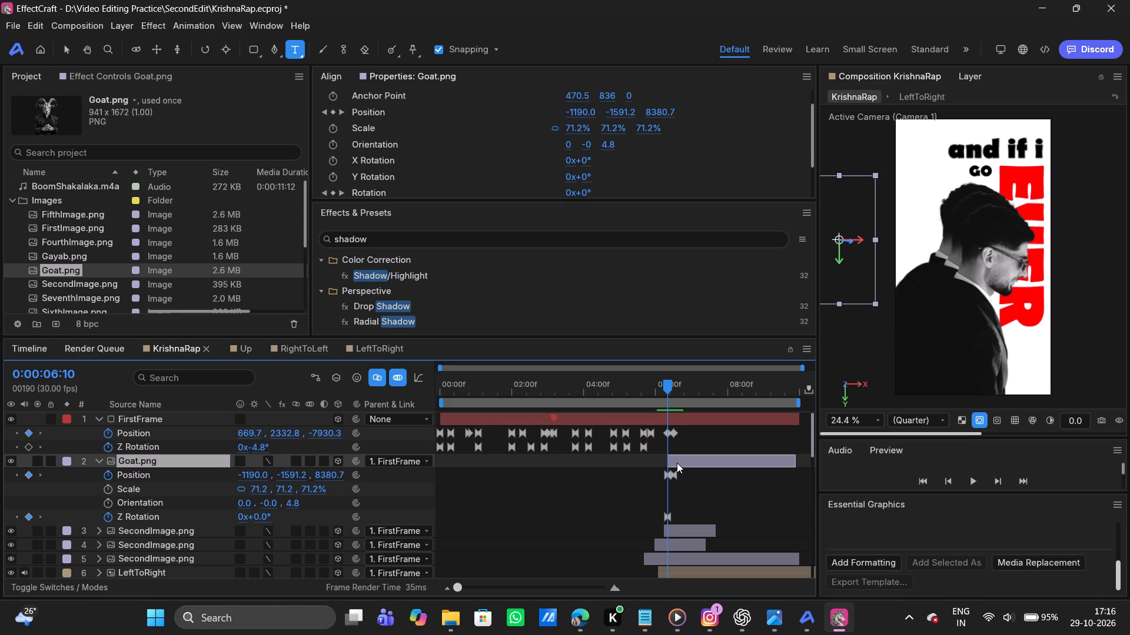
pyautogui.click(341, 111)
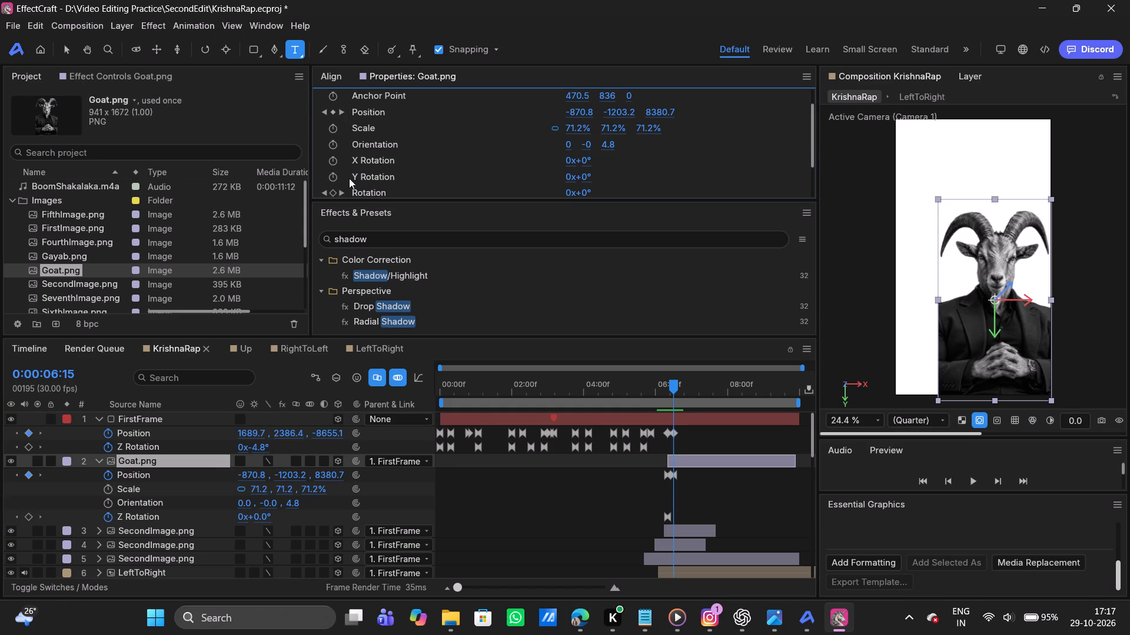
pyautogui.click(333, 194)
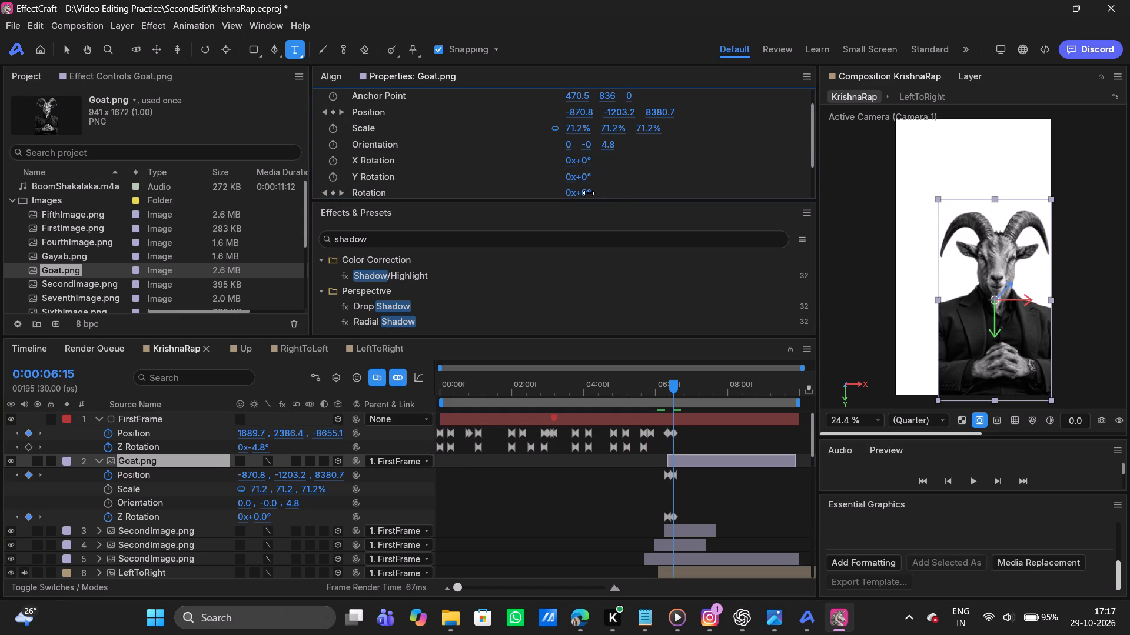
pyautogui.moveTo(587, 194); pyautogui.dragTo(575, 195)
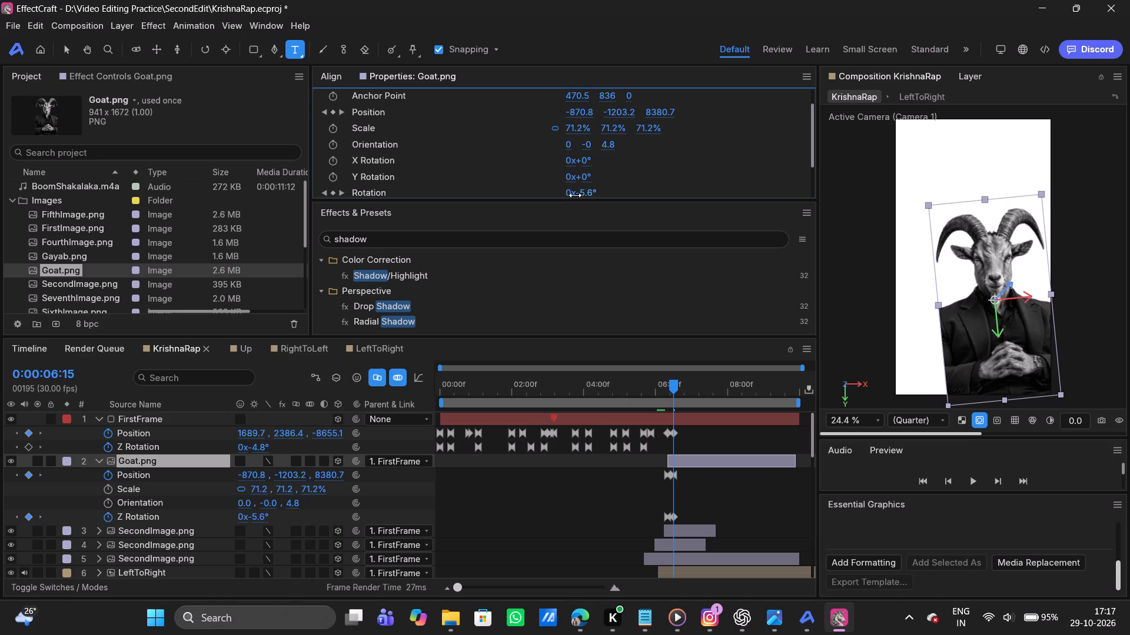
pyautogui.moveTo(575, 195); pyautogui.dragTo(566, 195)
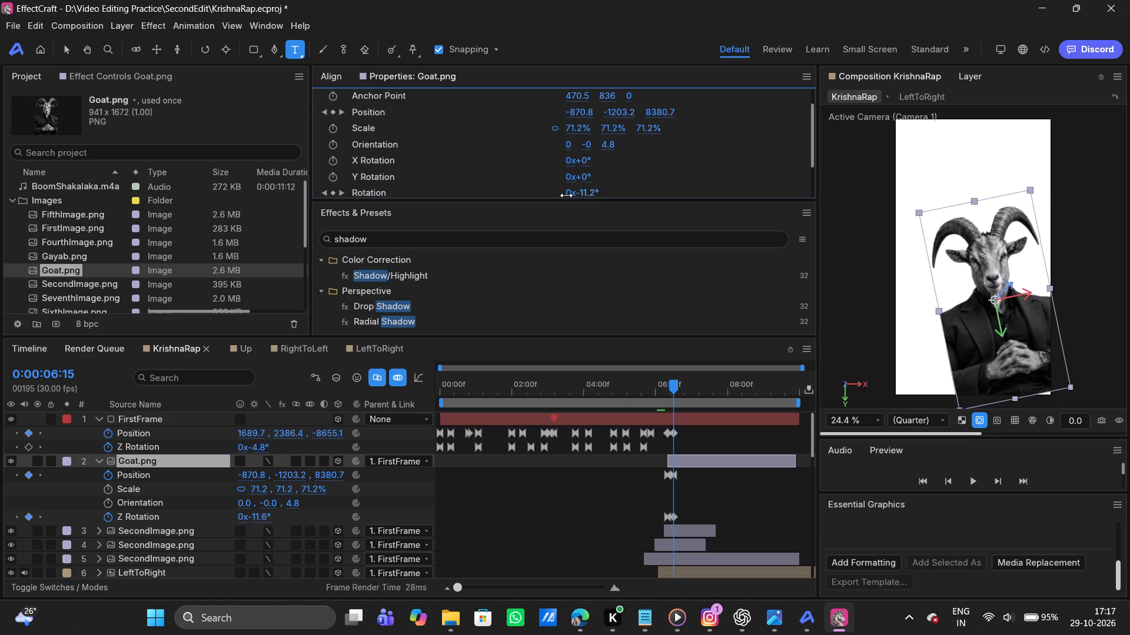
pyautogui.moveTo(566, 195); pyautogui.dragTo(560, 195)
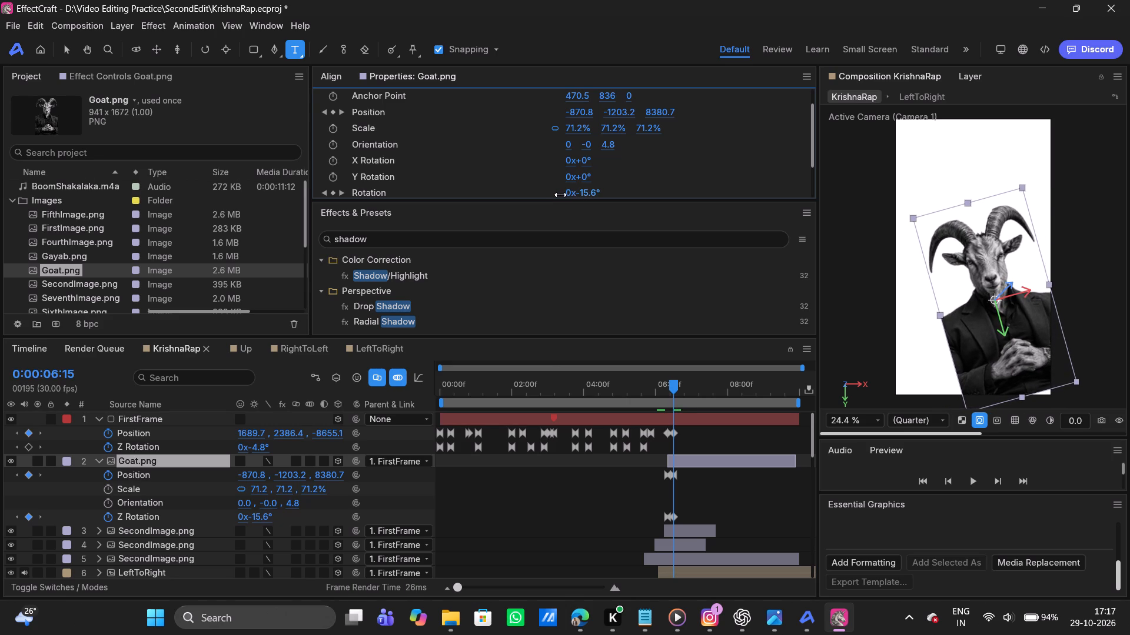
pyautogui.moveTo(560, 195); pyautogui.dragTo(562, 195)
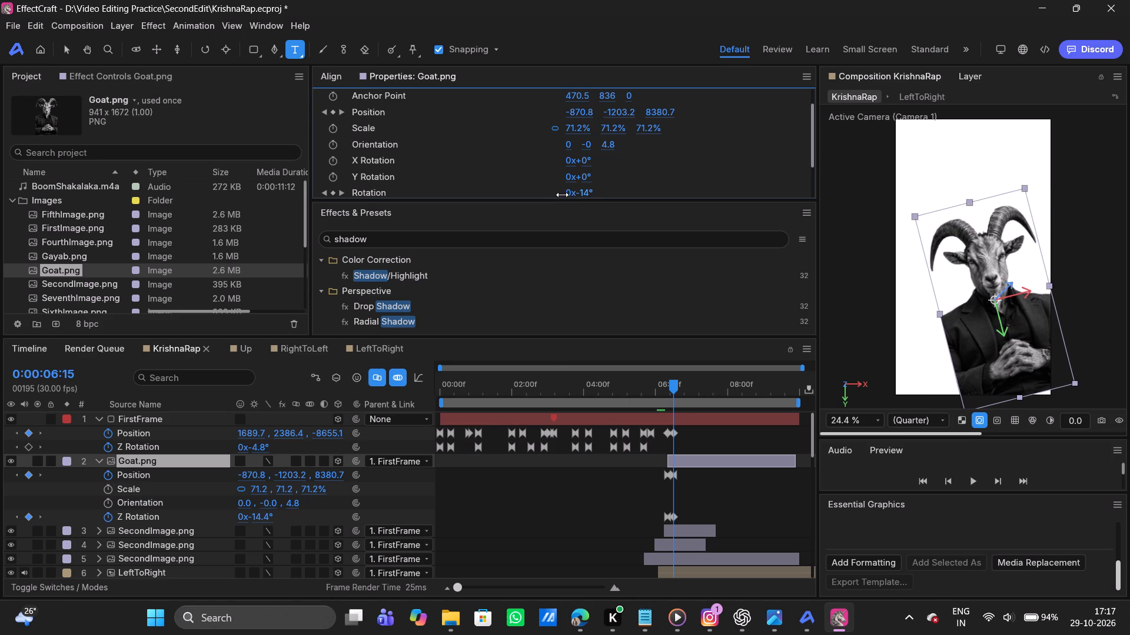
pyautogui.moveTo(562, 195); pyautogui.dragTo(561, 195)
# Apply Easy Ease to both Z Rotation keyframes of Goat.png.
pyautogui.moveTo(686, 519); pyautogui.dragTo(637, 508)
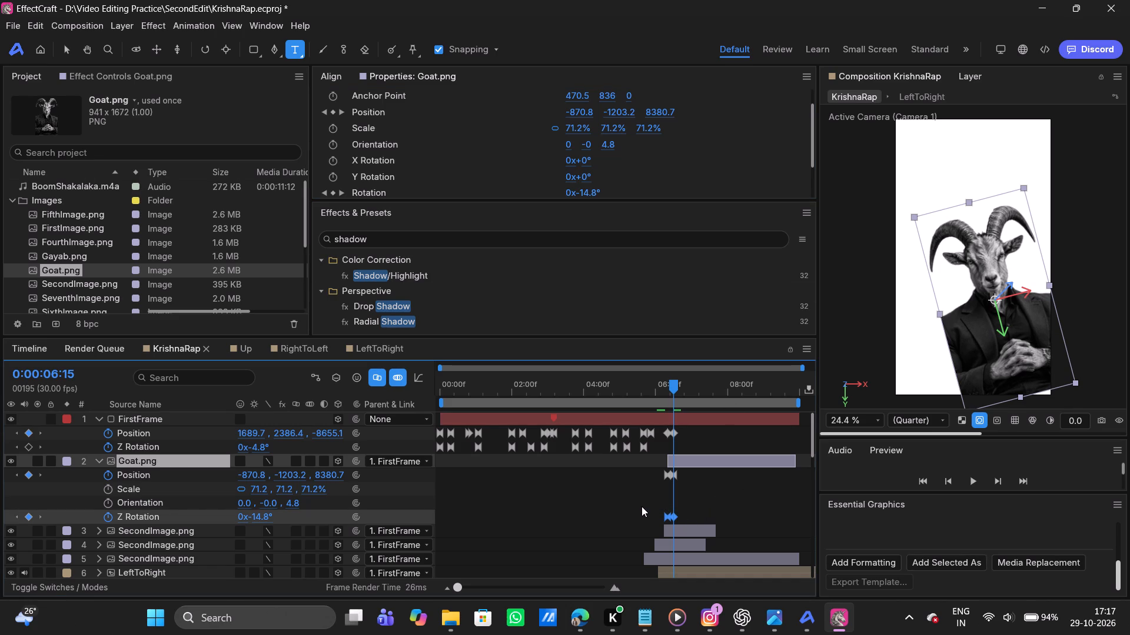
pyautogui.press('F9')
pyautogui.click(712, 496)
# Move Goat.png's ending Position and Z Rotation keyframes together to 0:00:06:19.
pyautogui.click(675, 476)
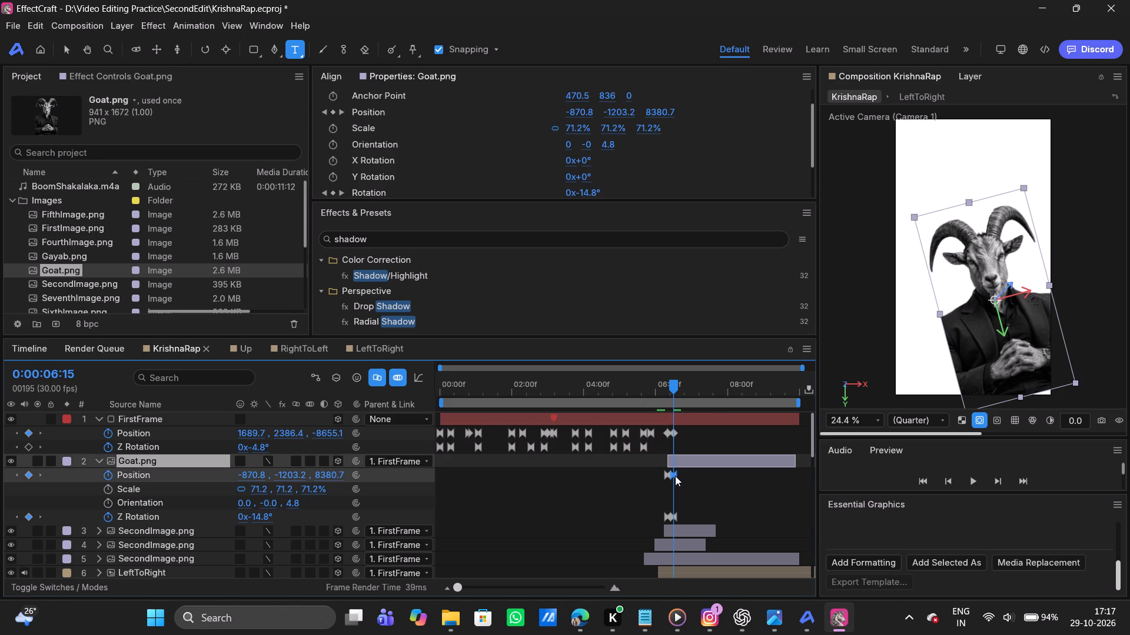
pyautogui.keyDown('shift'); pyautogui.click(676, 518); pyautogui.keyUp('shift')
pyautogui.click(676, 518)
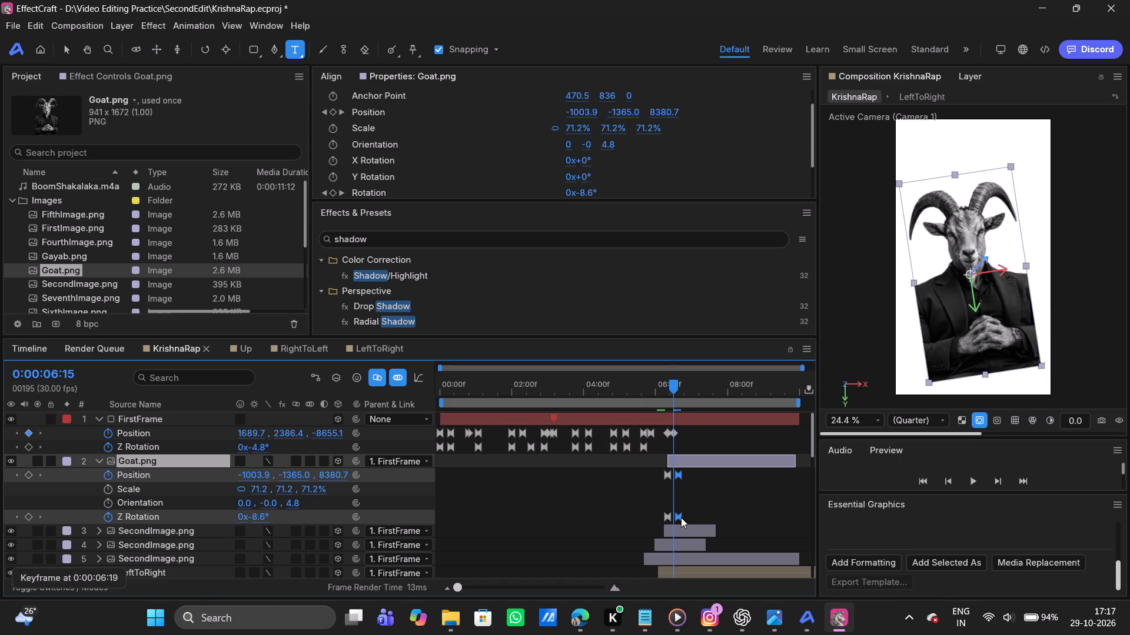
pyautogui.click(742, 497)
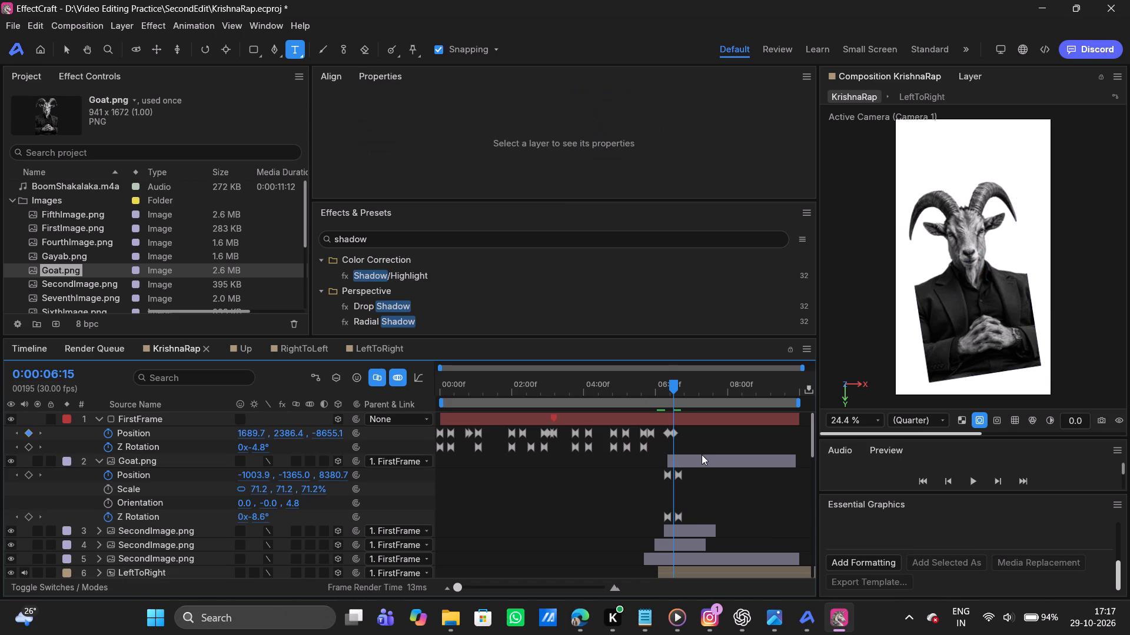
# Apply Easy Ease to FirstFrame's last two Position keyframes, at 0:00:06:10 and 0:00:06:15.
pyautogui.moveTo(685, 442); pyautogui.dragTo(661, 429)
pyautogui.moveTo(661, 429); pyautogui.dragTo(657, 427)
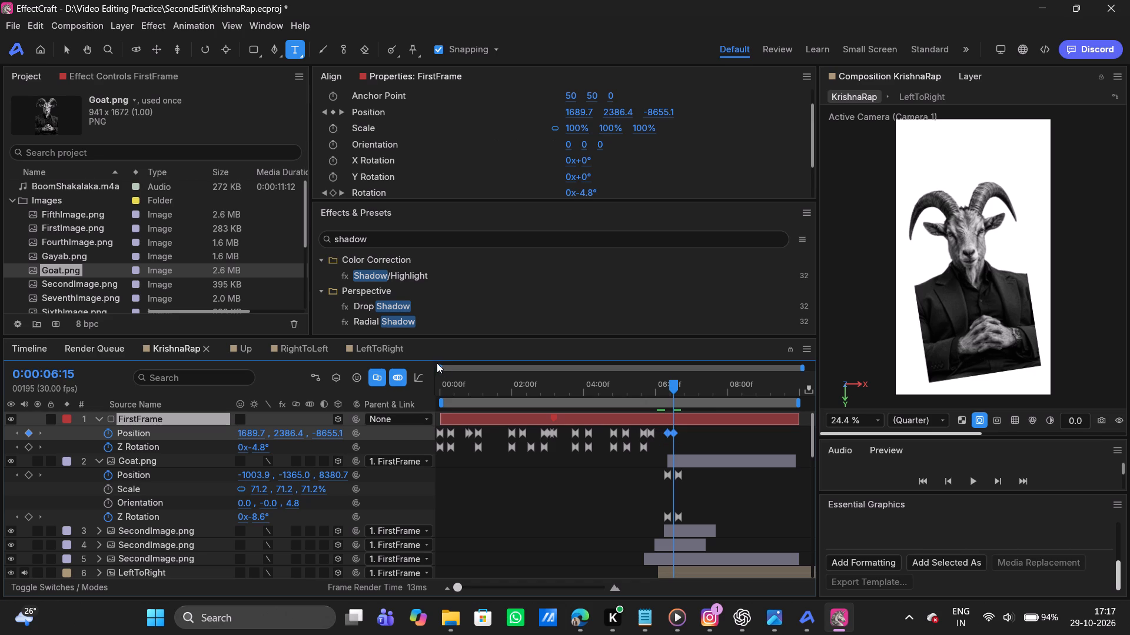
pyautogui.click(417, 376)
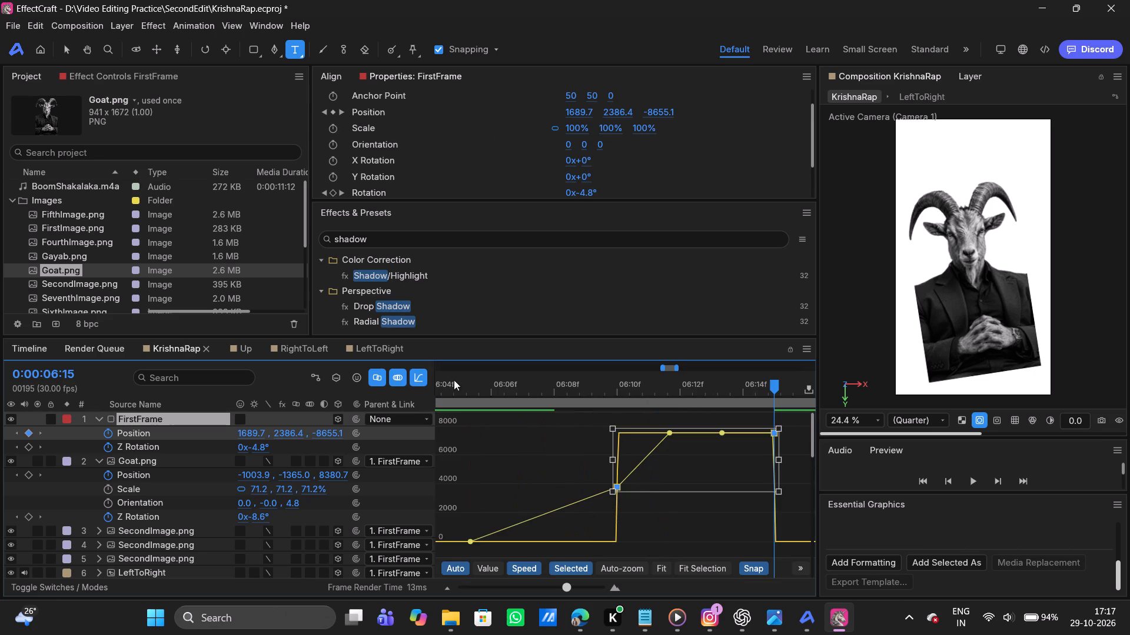
pyautogui.press('F9')
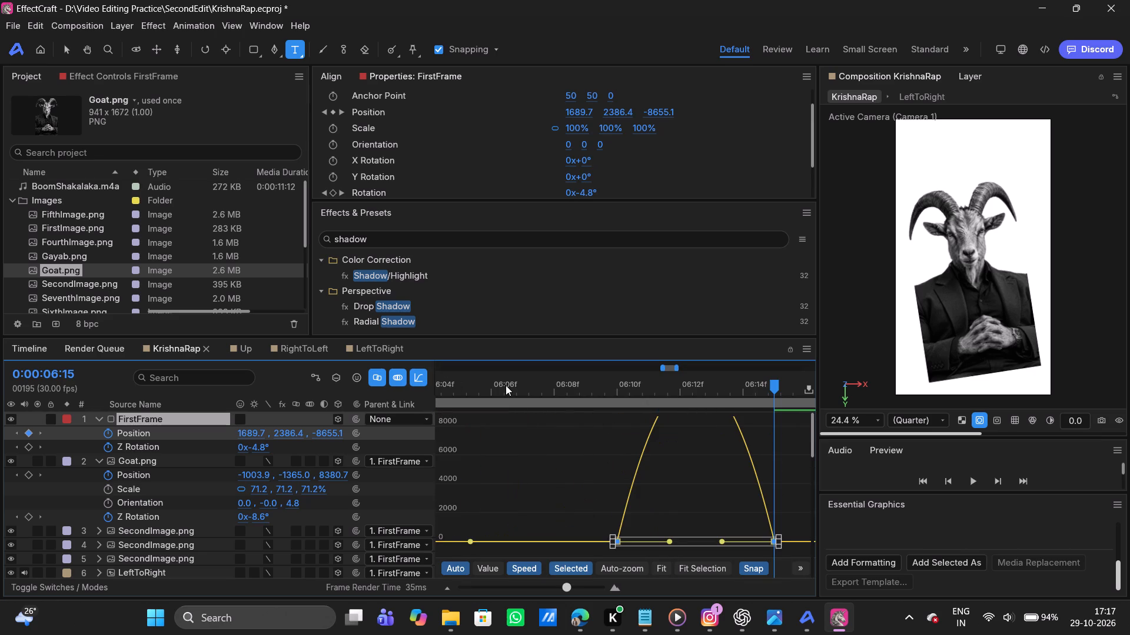
# In the speed graph, lengthen both easing handles between FirstFrame's last two Position keyframes so they overlap, giving a sharper mid-move peak.
pyautogui.click(670, 542)
pyautogui.moveTo(670, 542); pyautogui.dragTo(685, 542)
pyautogui.moveTo(685, 542); pyautogui.dragTo(741, 544)
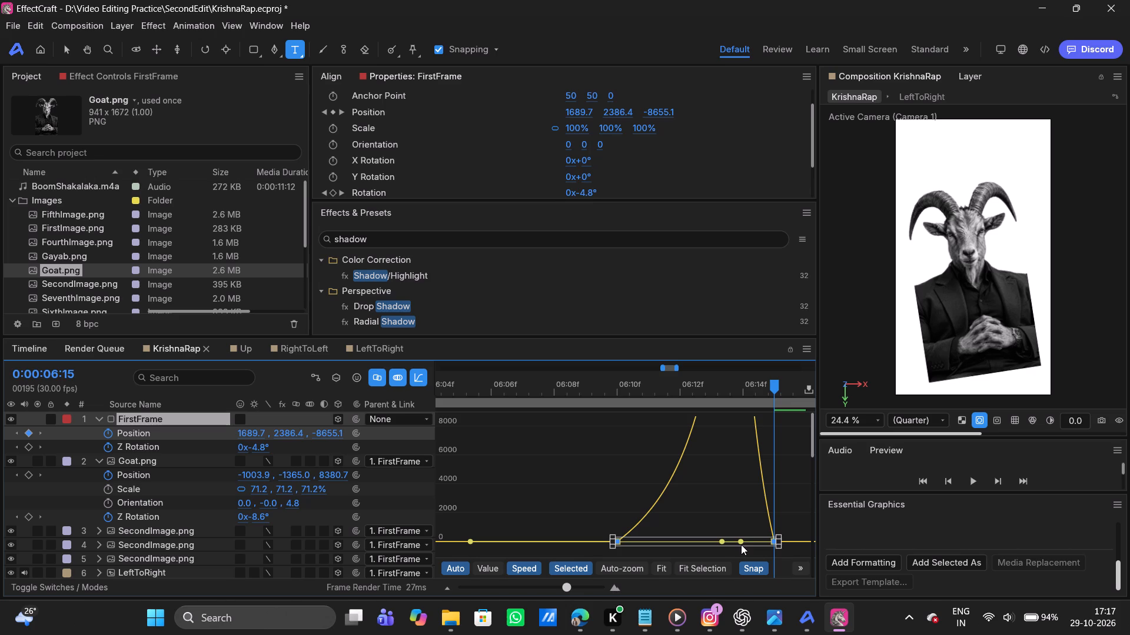
pyautogui.moveTo(722, 543); pyautogui.dragTo(650, 547)
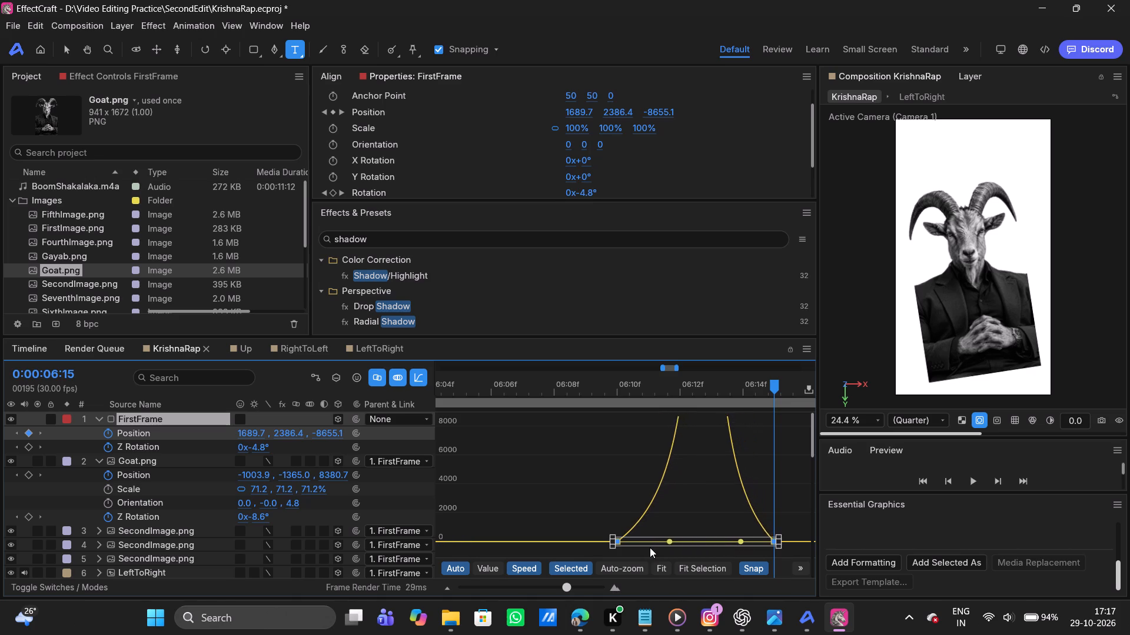
pyautogui.moveTo(650, 547); pyautogui.dragTo(651, 548)
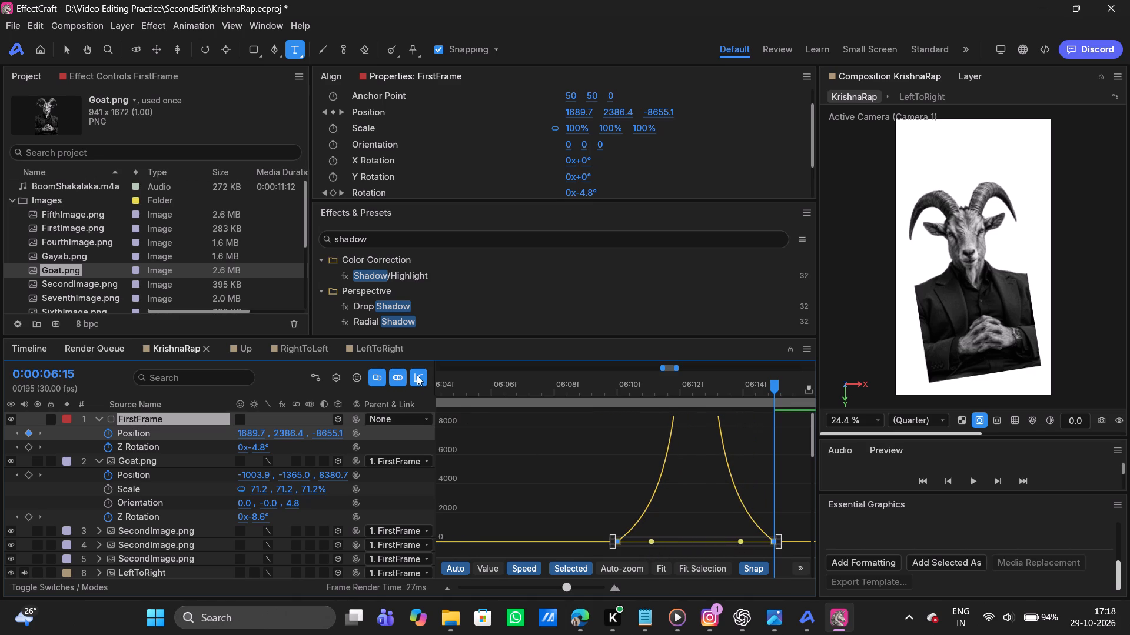
pyautogui.click(417, 375)
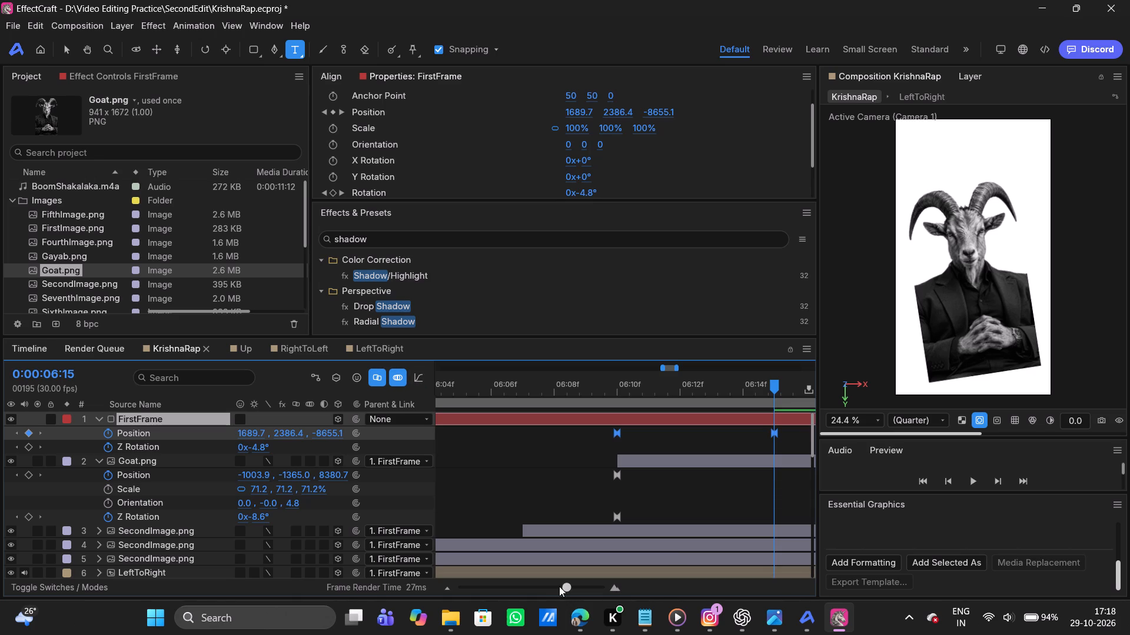
# Move FirstFrame's last Position keyframe to 0:00:06:17.
pyautogui.moveTo(566, 588); pyautogui.dragTo(446, 587)
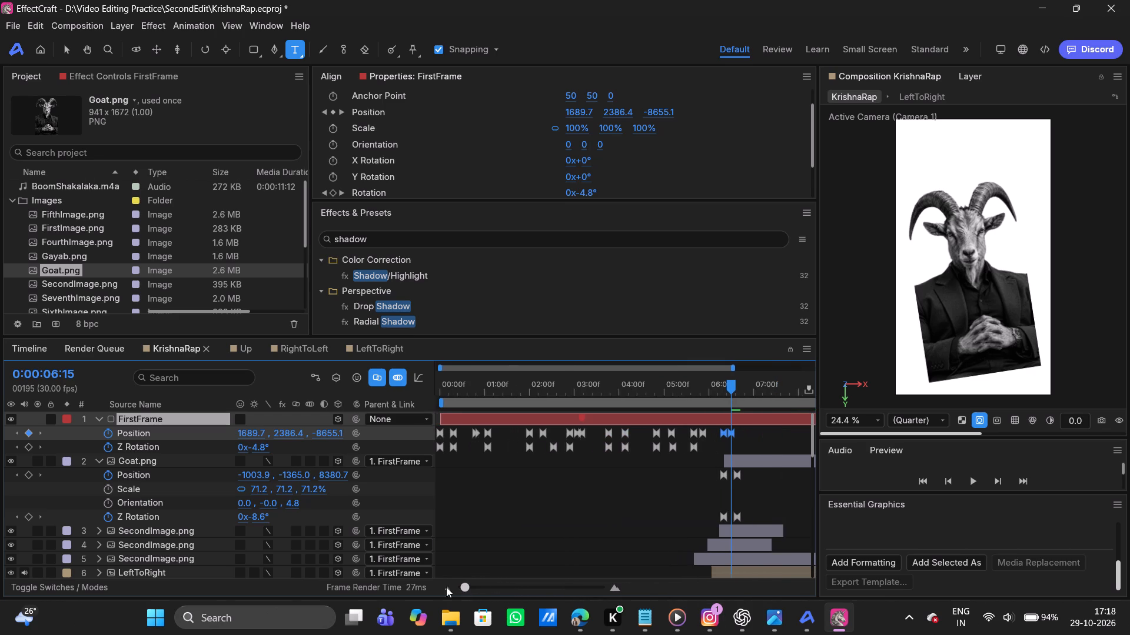
pyautogui.moveTo(446, 587); pyautogui.dragTo(390, 588)
pyautogui.click(719, 491)
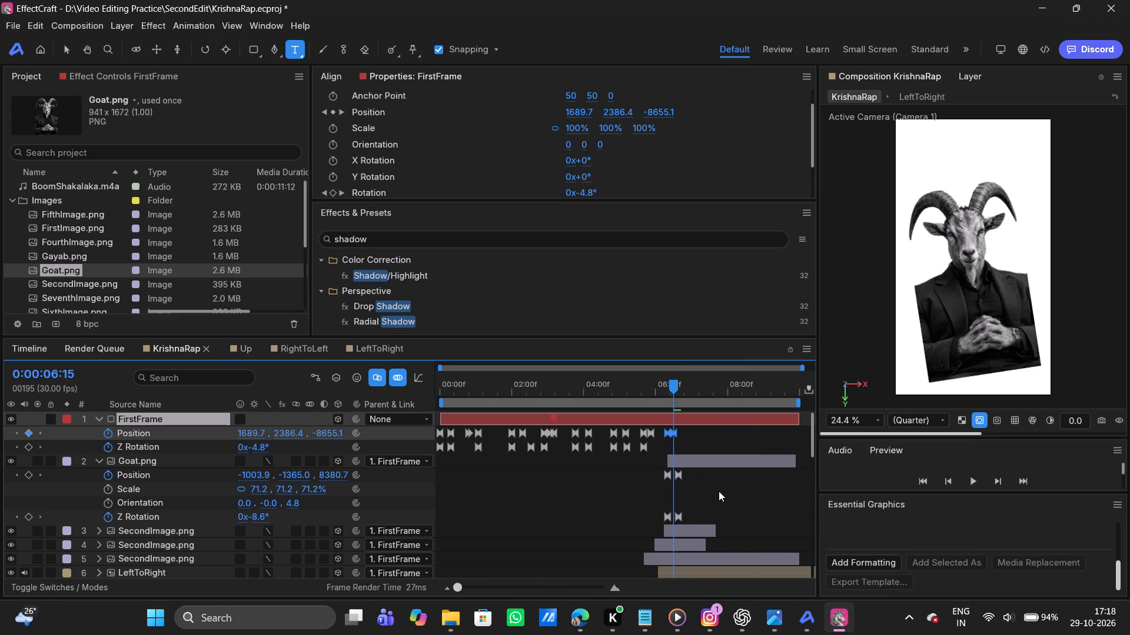
pyautogui.click(674, 433)
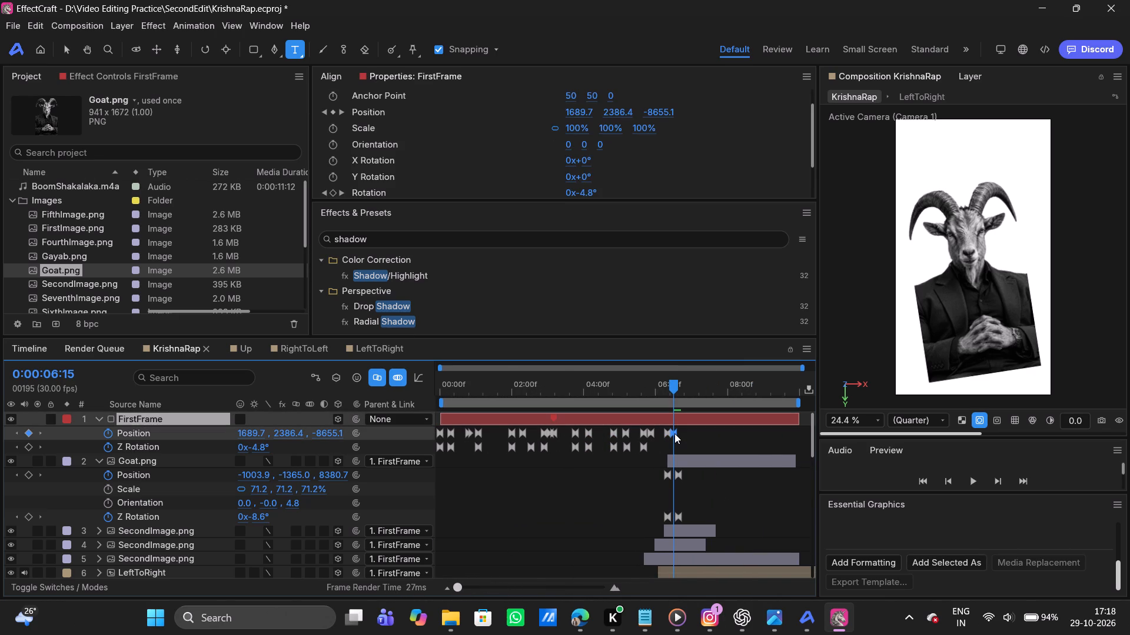
pyautogui.click(674, 433)
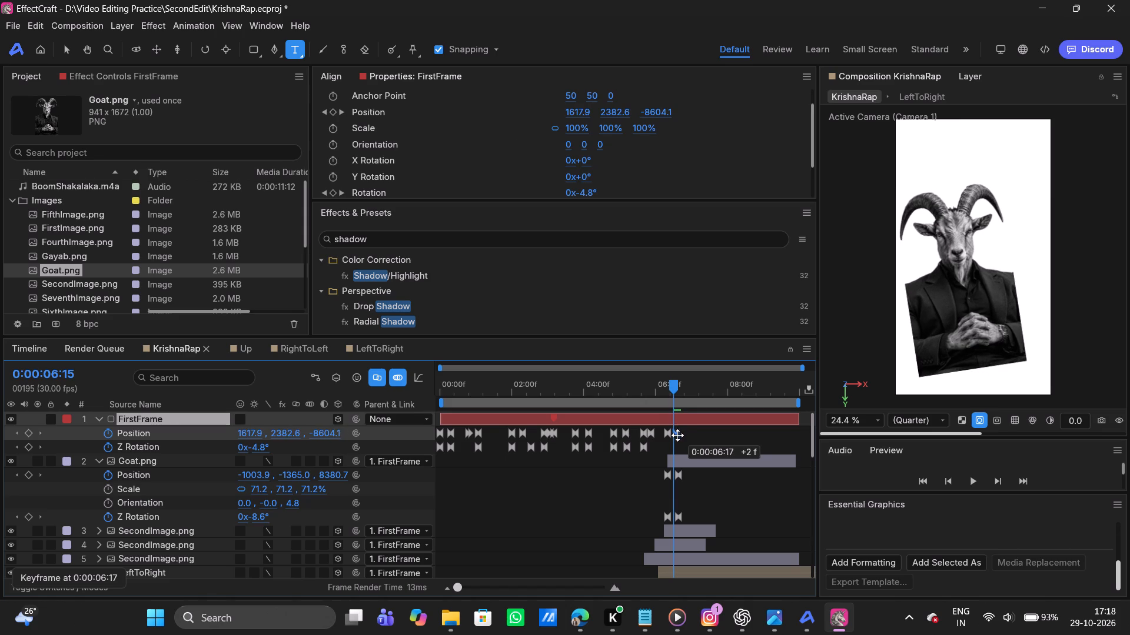
pyautogui.click(722, 511)
# Scrub from about 0:00:05:16 to 0:00:06:18 to review the transition from the lyric scenes into the goat image.
pyautogui.moveTo(675, 386); pyautogui.dragTo(660, 385)
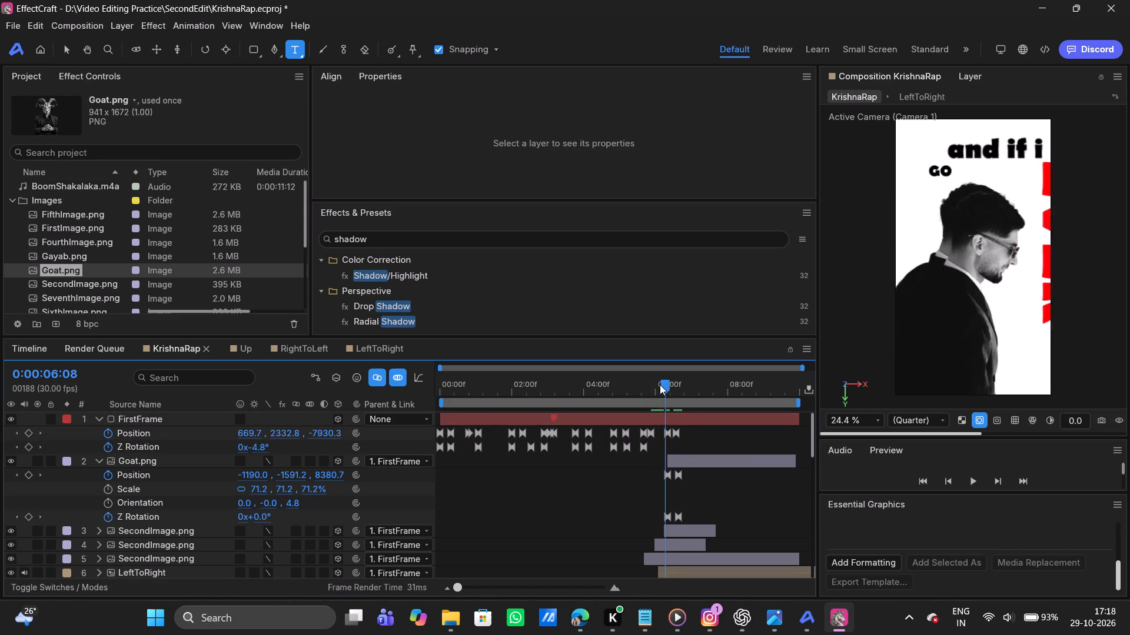
pyautogui.moveTo(660, 385); pyautogui.dragTo(626, 390)
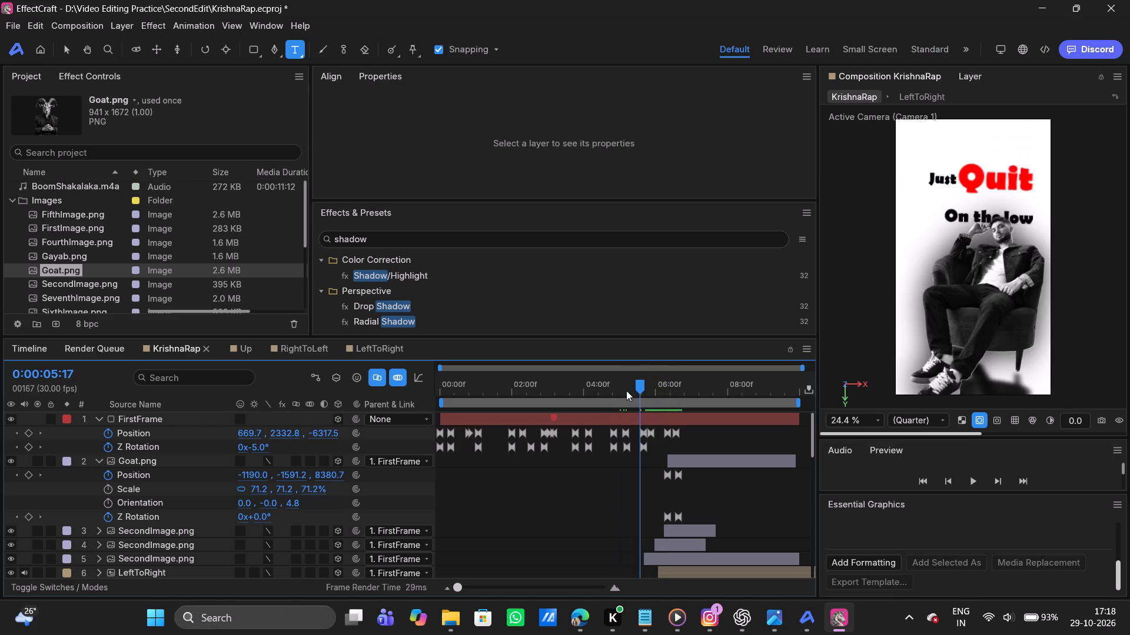
pyautogui.moveTo(626, 390); pyautogui.dragTo(640, 386)
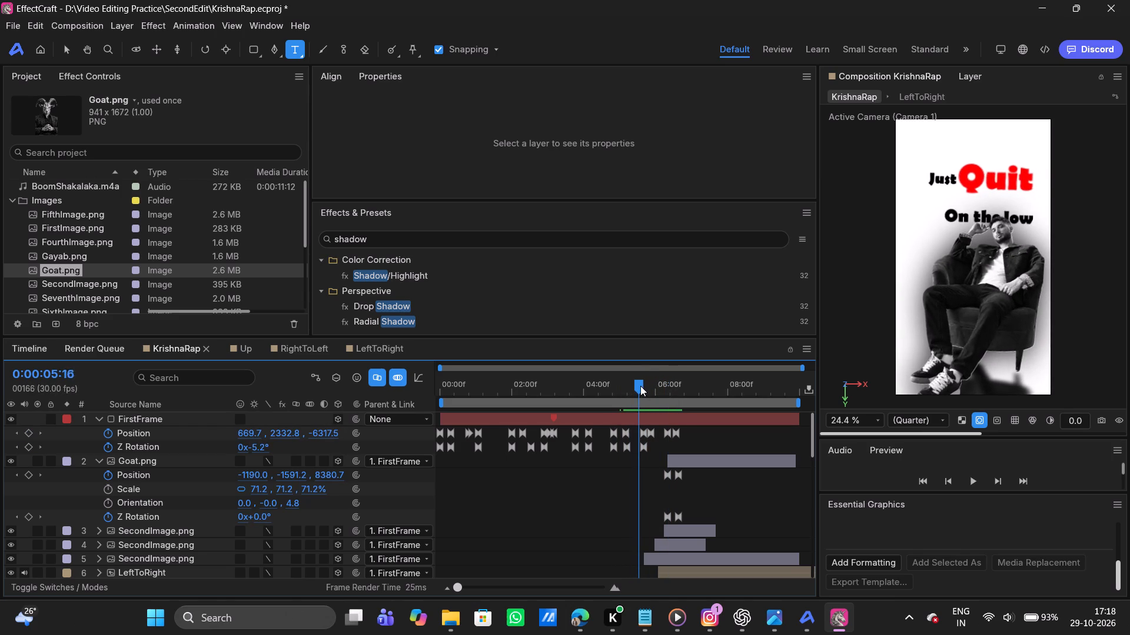
pyautogui.moveTo(640, 386); pyautogui.dragTo(641, 386)
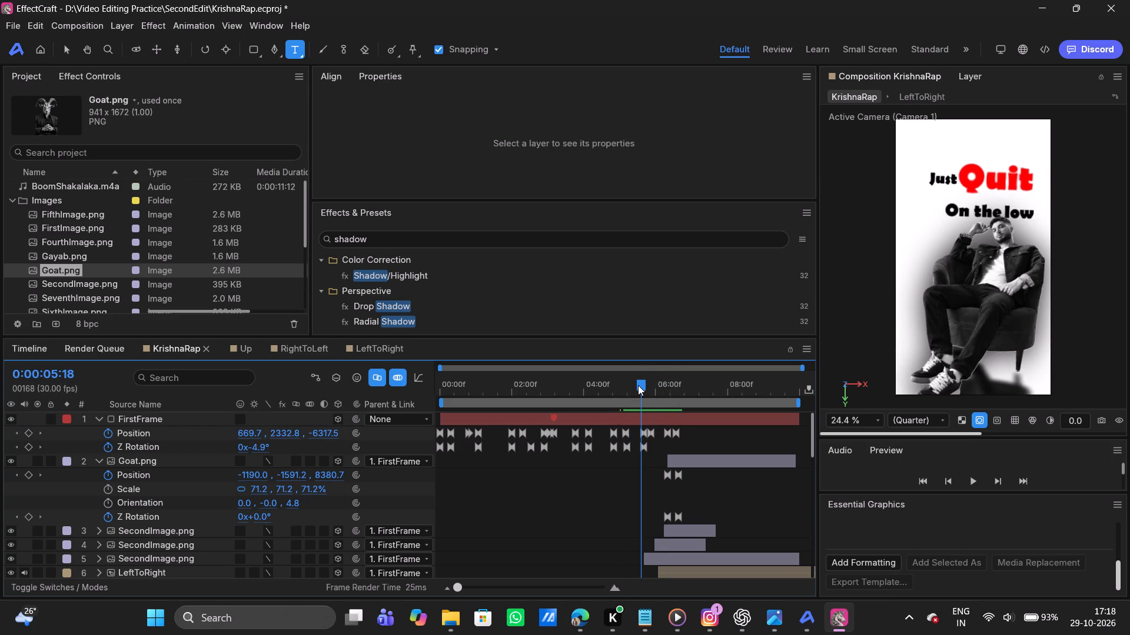
pyautogui.moveTo(642, 385); pyautogui.dragTo(657, 385)
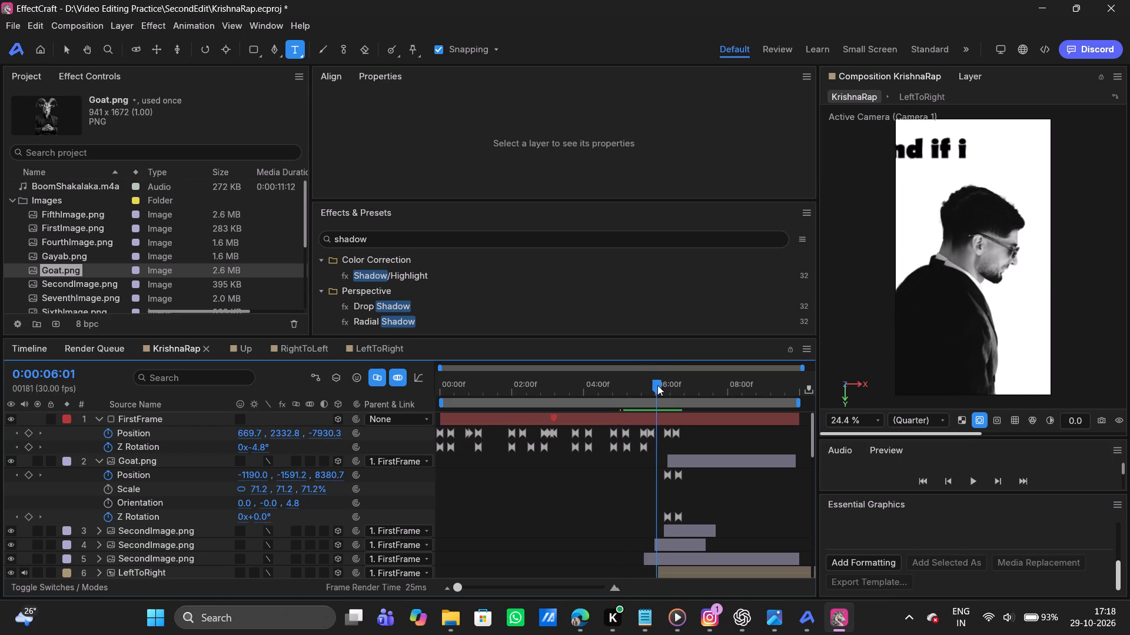
pyautogui.moveTo(657, 385); pyautogui.dragTo(674, 382)
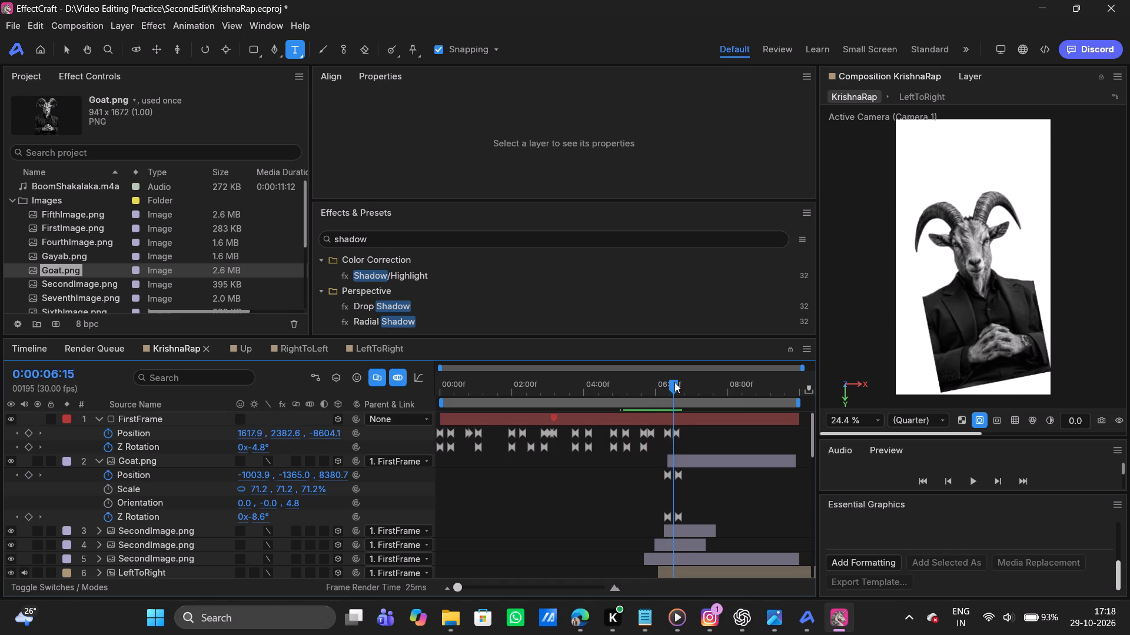
pyautogui.moveTo(674, 382); pyautogui.dragTo(677, 380)
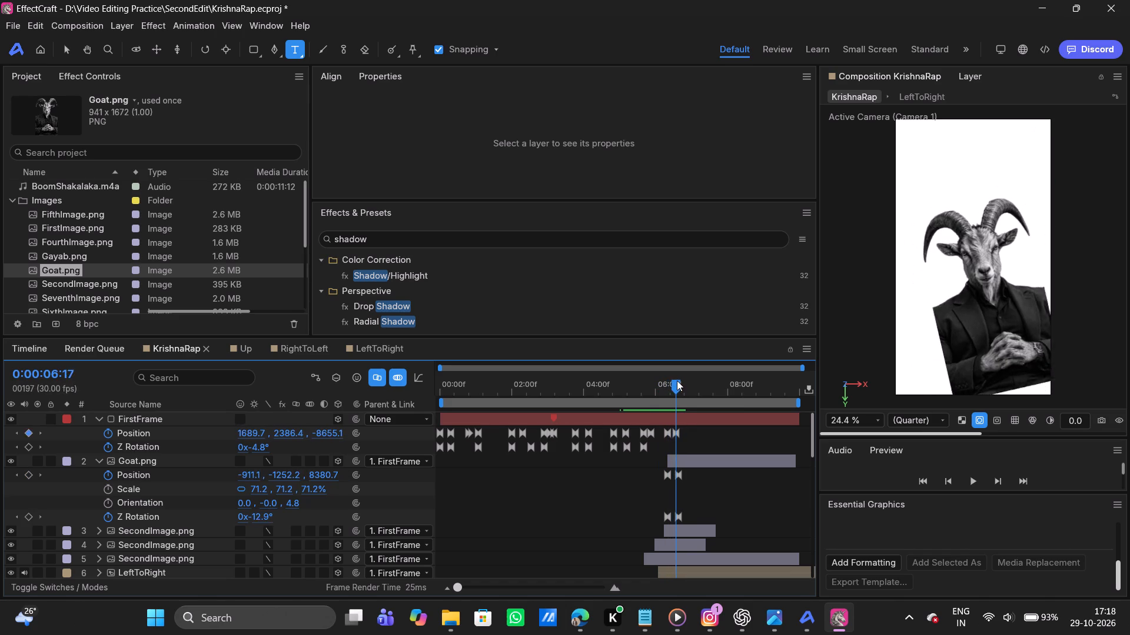
pyautogui.moveTo(677, 380); pyautogui.dragTo(663, 384)
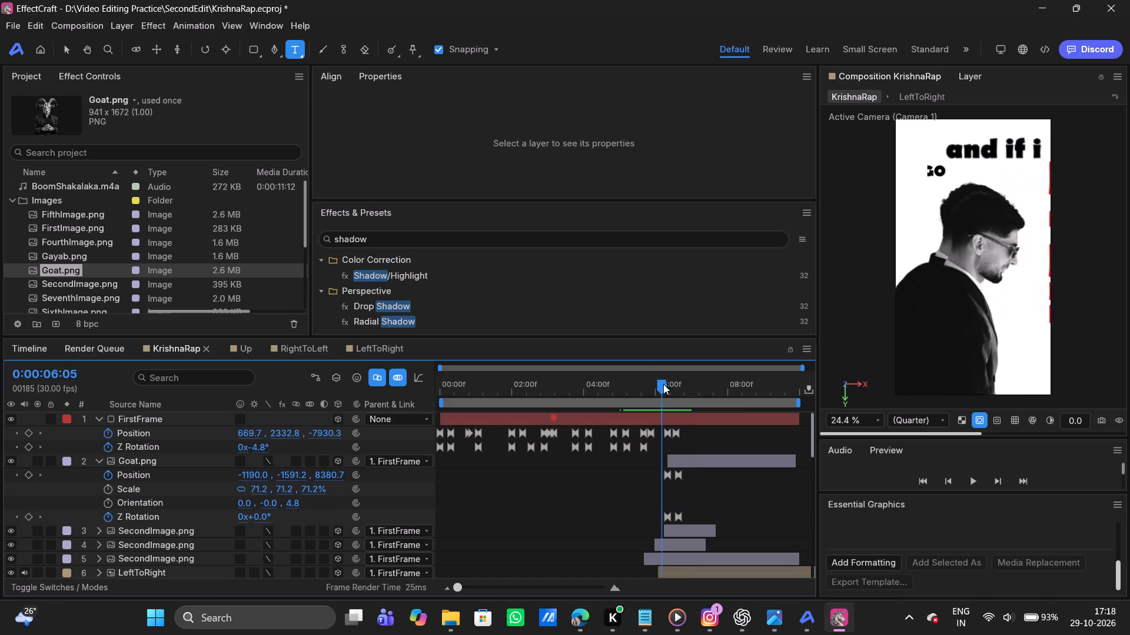
pyautogui.moveTo(663, 384); pyautogui.dragTo(674, 377)
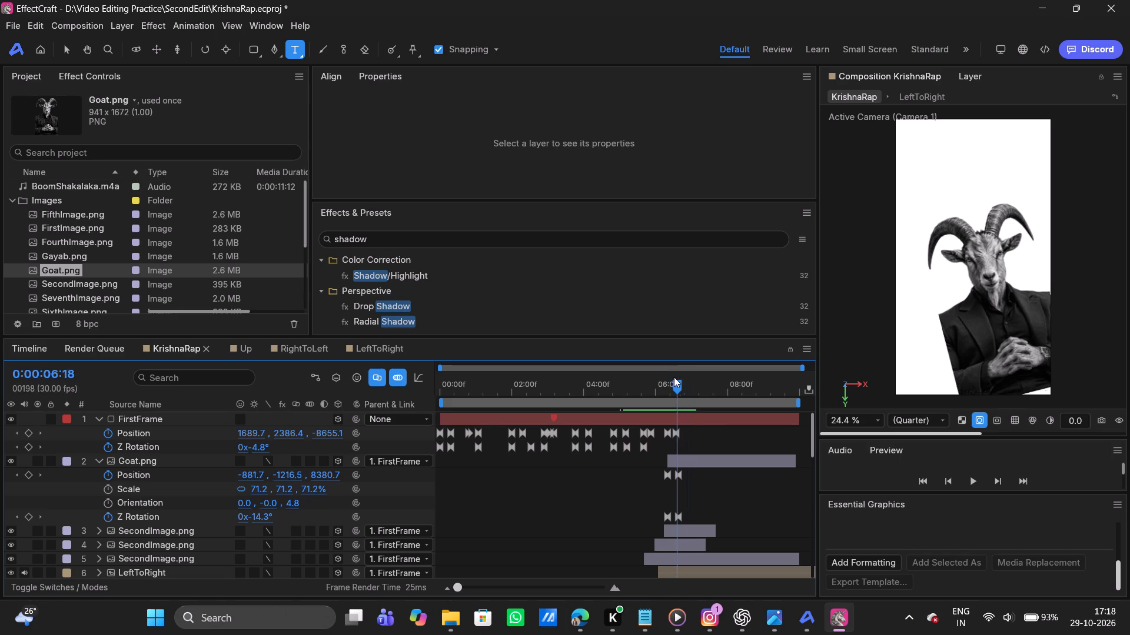
pyautogui.moveTo(674, 377); pyautogui.dragTo(669, 371)
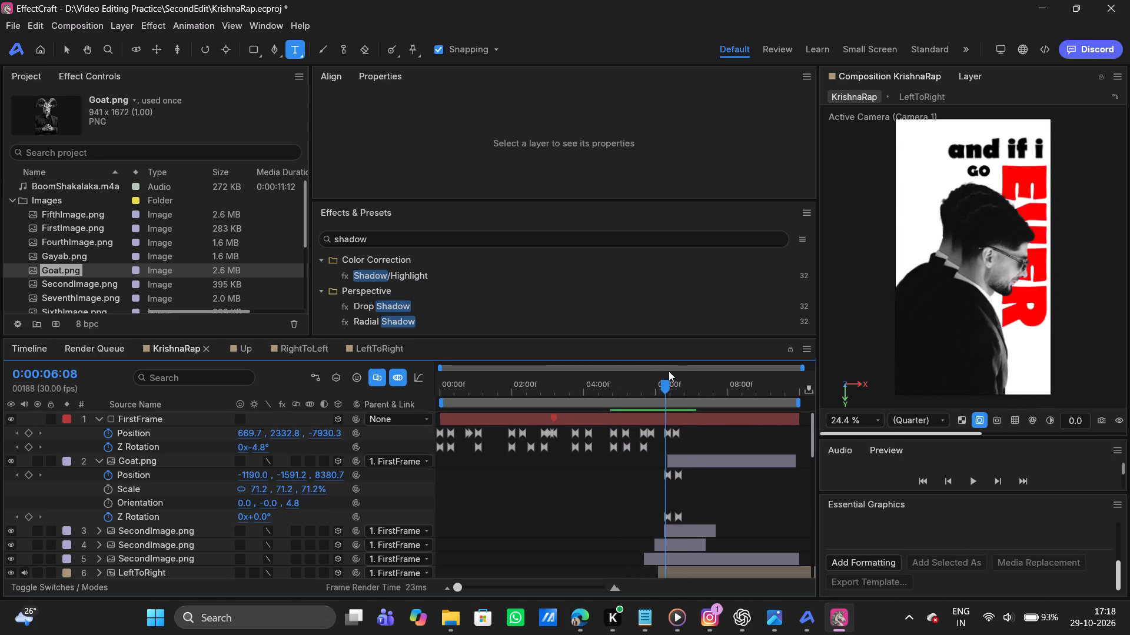
pyautogui.moveTo(669, 371); pyautogui.dragTo(669, 369)
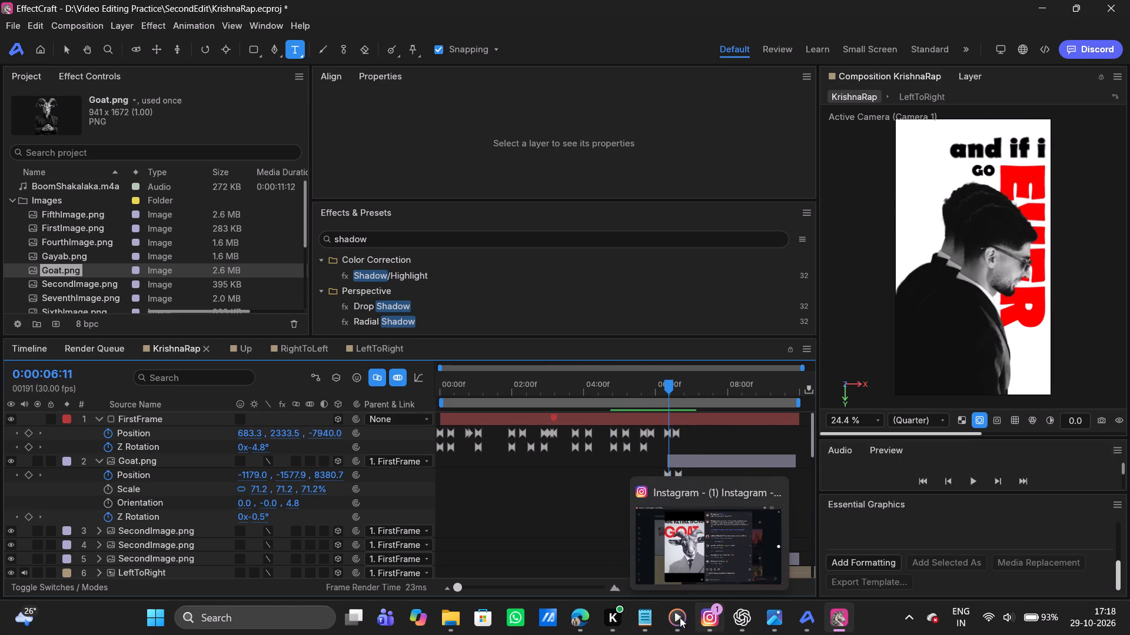
# Check the lyric notes in Notepad, then return to the KrishnaRap composition.
pyautogui.click(641, 611)
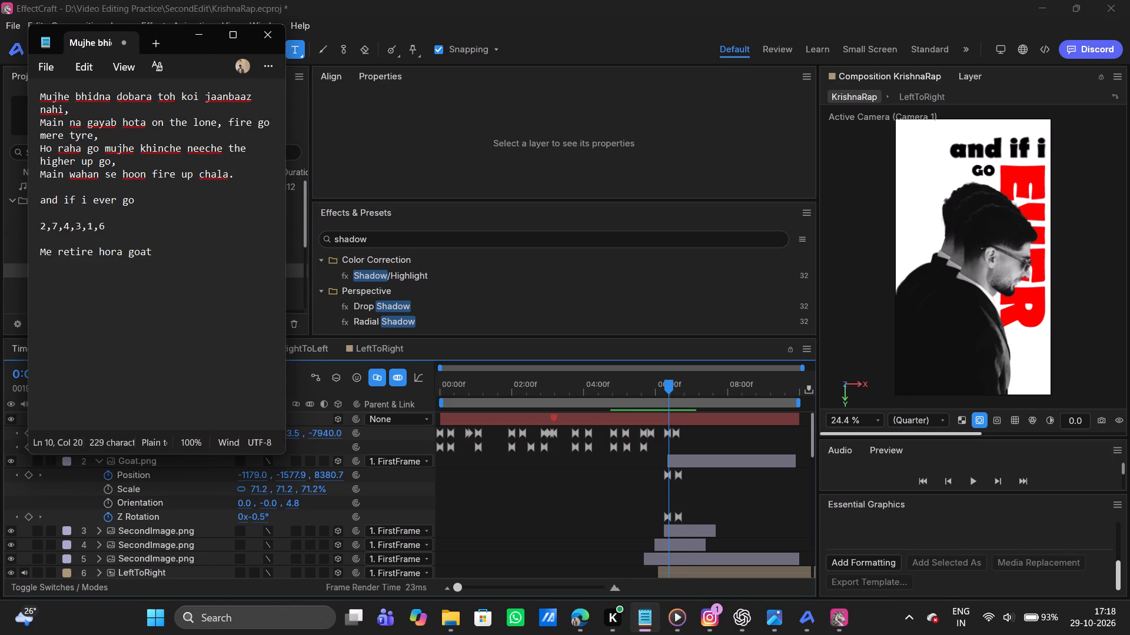
pyautogui.click(198, 35)
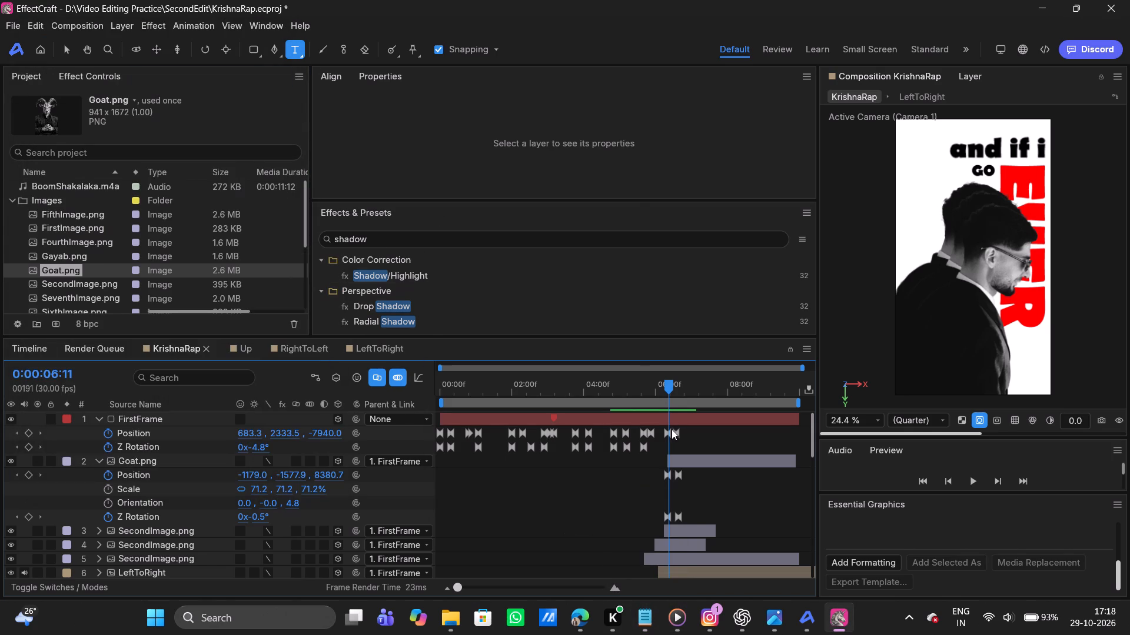
# Scrub between about 0:00:05:29 and 0:00:06:18 to examine the timing of the move from the "and if i ever go" scene to the goat.
pyautogui.moveTo(669, 387); pyautogui.dragTo(659, 385)
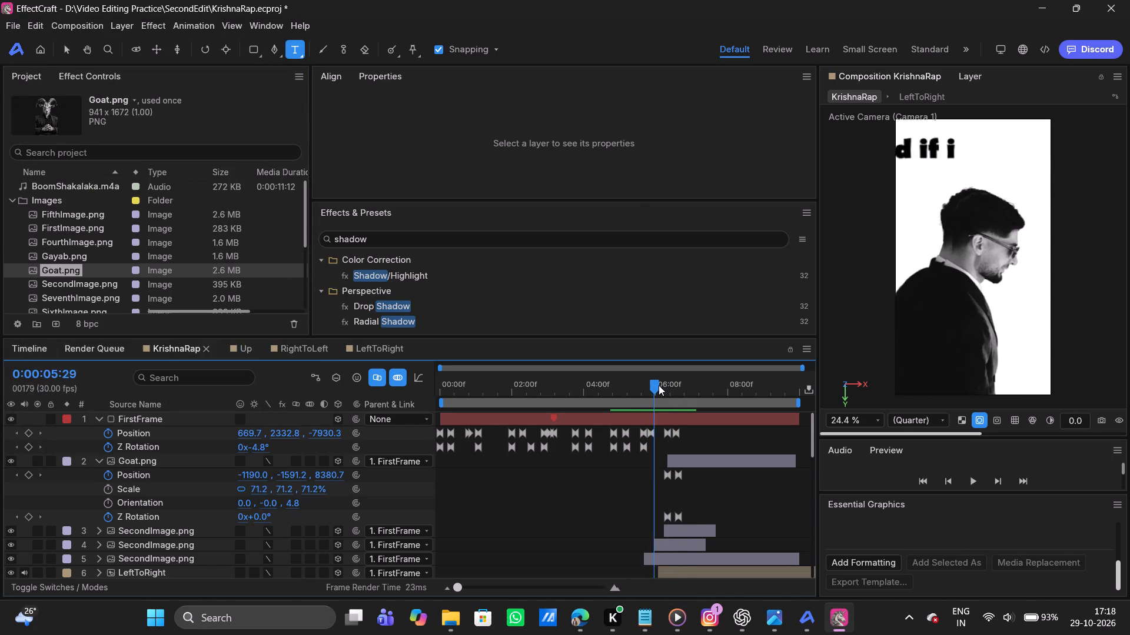
pyautogui.moveTo(659, 385); pyautogui.dragTo(672, 385)
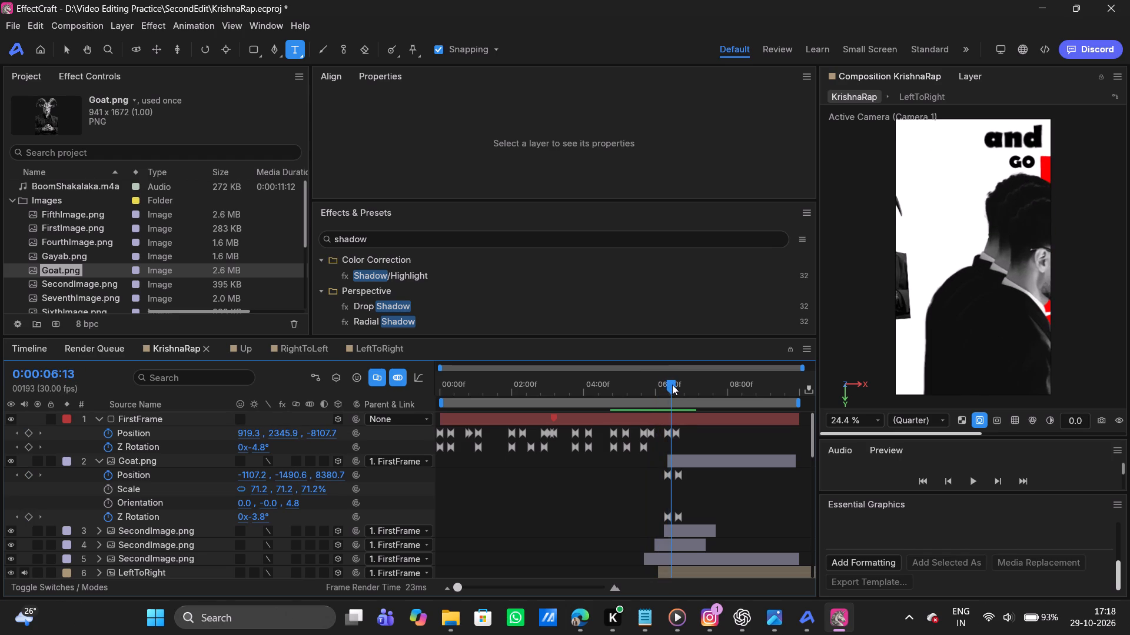
pyautogui.moveTo(672, 385); pyautogui.dragTo(670, 384)
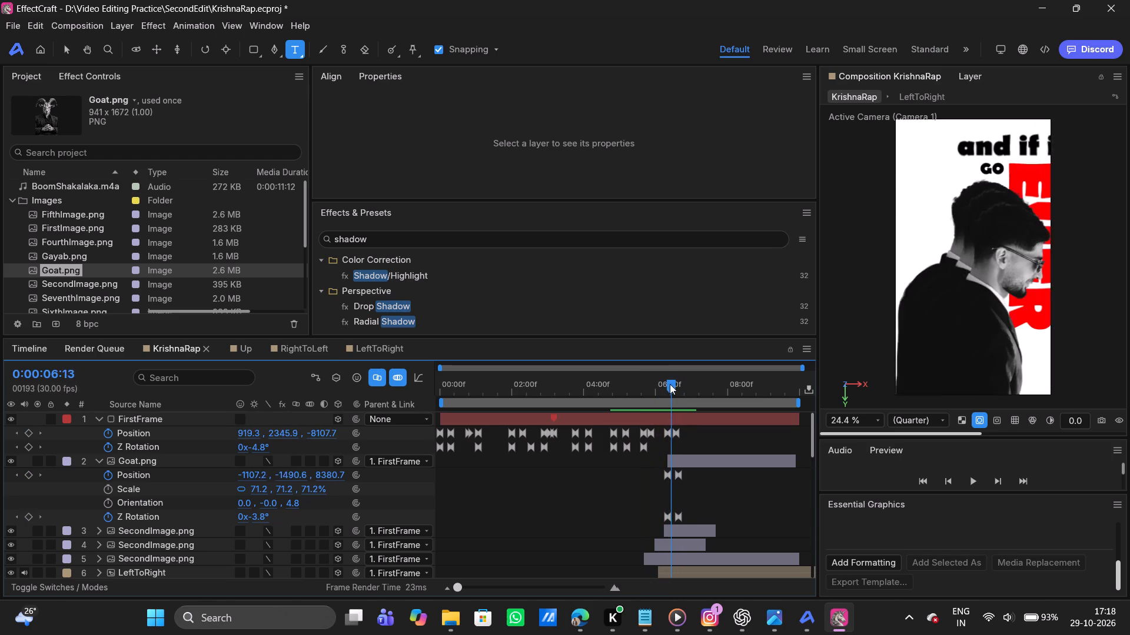
pyautogui.moveTo(670, 384); pyautogui.dragTo(653, 386)
pyautogui.moveTo(653, 386); pyautogui.dragTo(667, 385)
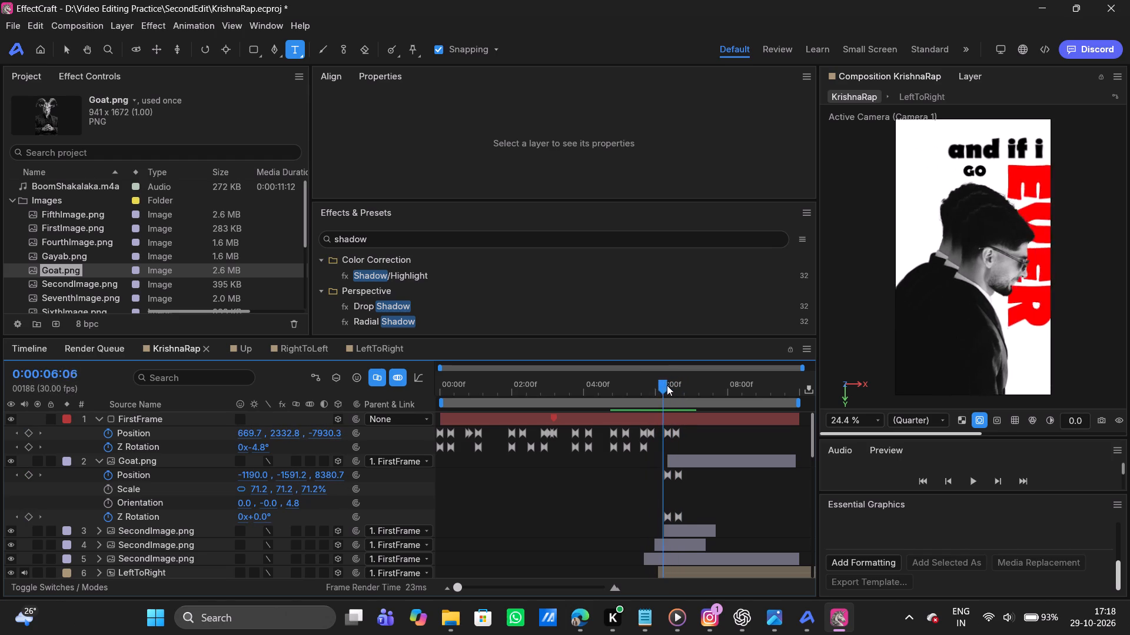
pyautogui.moveTo(667, 385); pyautogui.dragTo(670, 385)
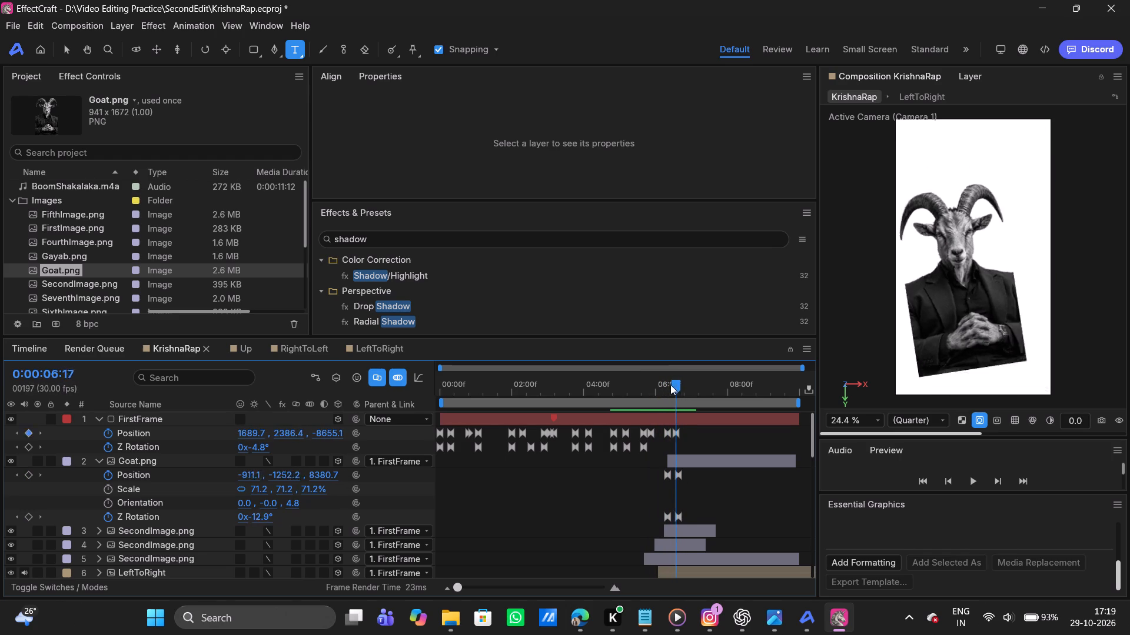
pyautogui.moveTo(670, 385); pyautogui.dragTo(677, 380)
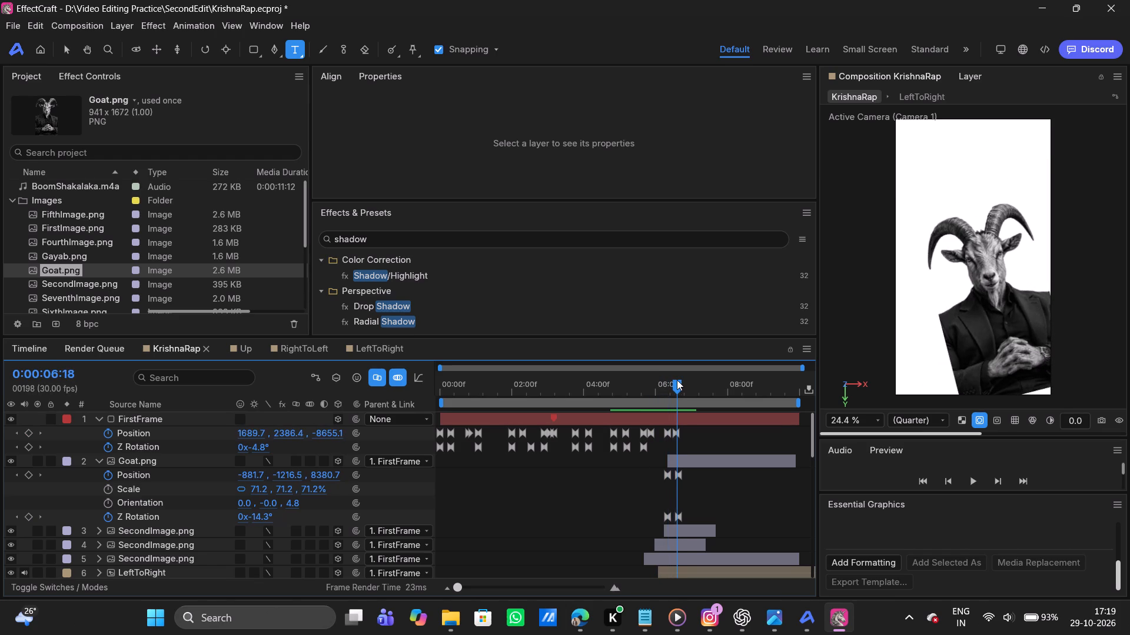
pyautogui.moveTo(677, 380); pyautogui.dragTo(670, 377)
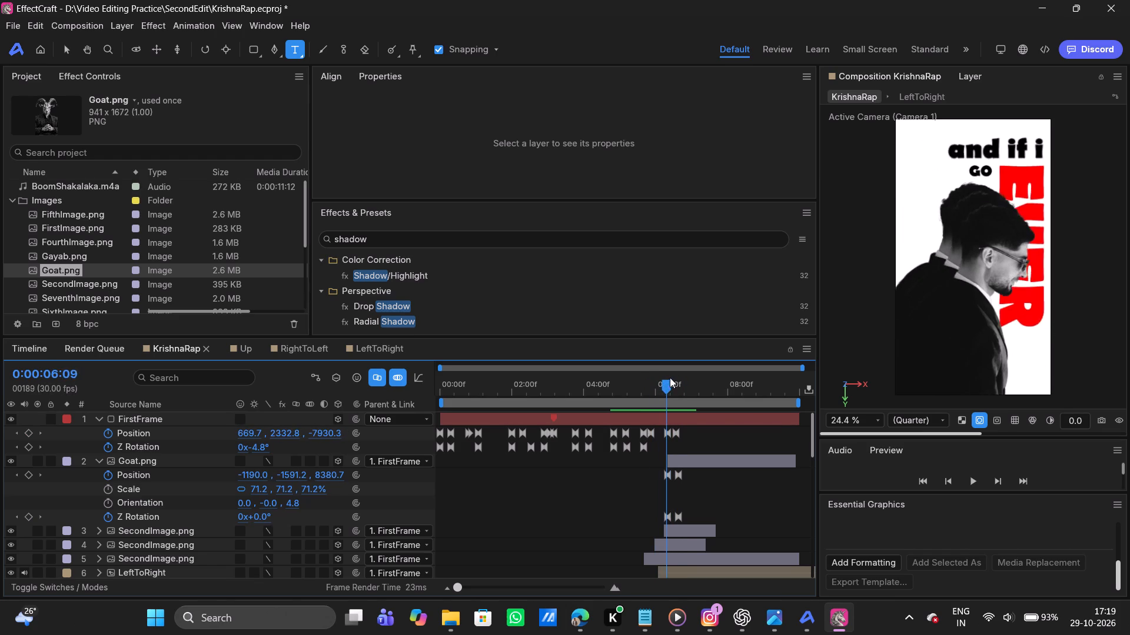
pyautogui.moveTo(670, 377); pyautogui.dragTo(669, 374)
pyautogui.moveTo(669, 374); pyautogui.dragTo(676, 373)
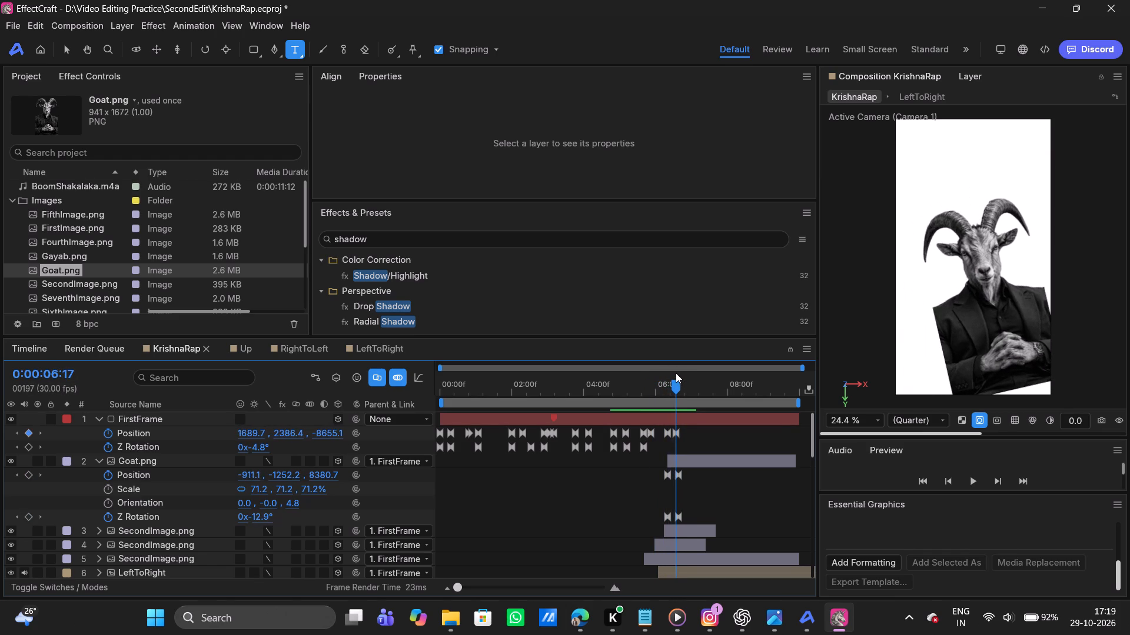
# Collapse the Goat.png layer's keyframed properties in the KrishnaRap timeline, keeping that layer selected.
pyautogui.moveTo(676, 373); pyautogui.dragTo(676, 373)
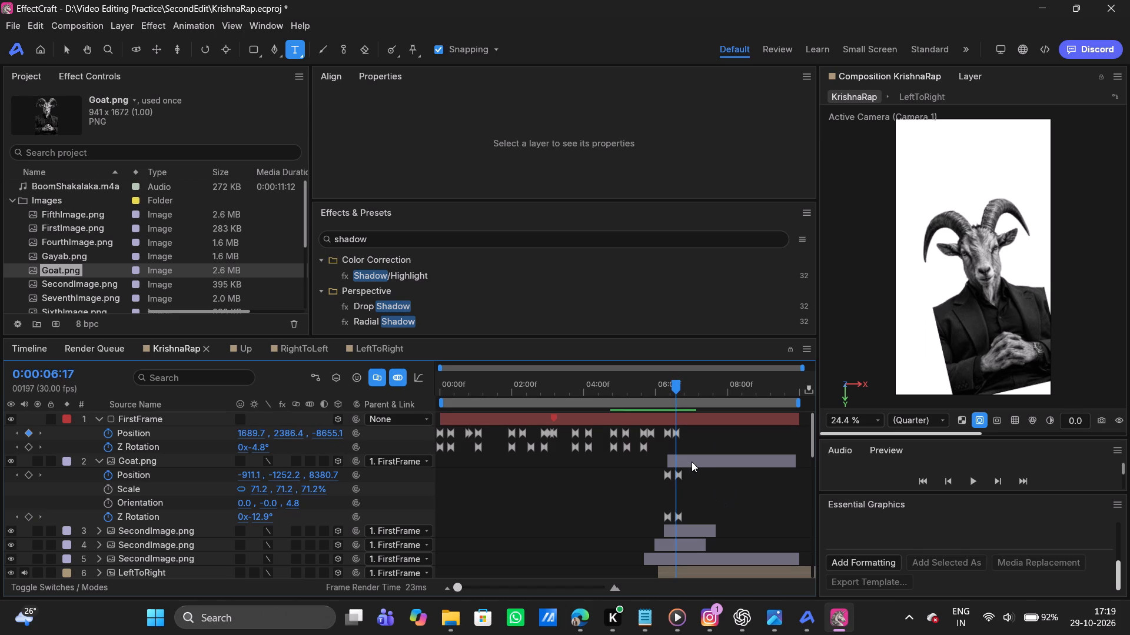
pyautogui.click(692, 462)
pyautogui.press('u')
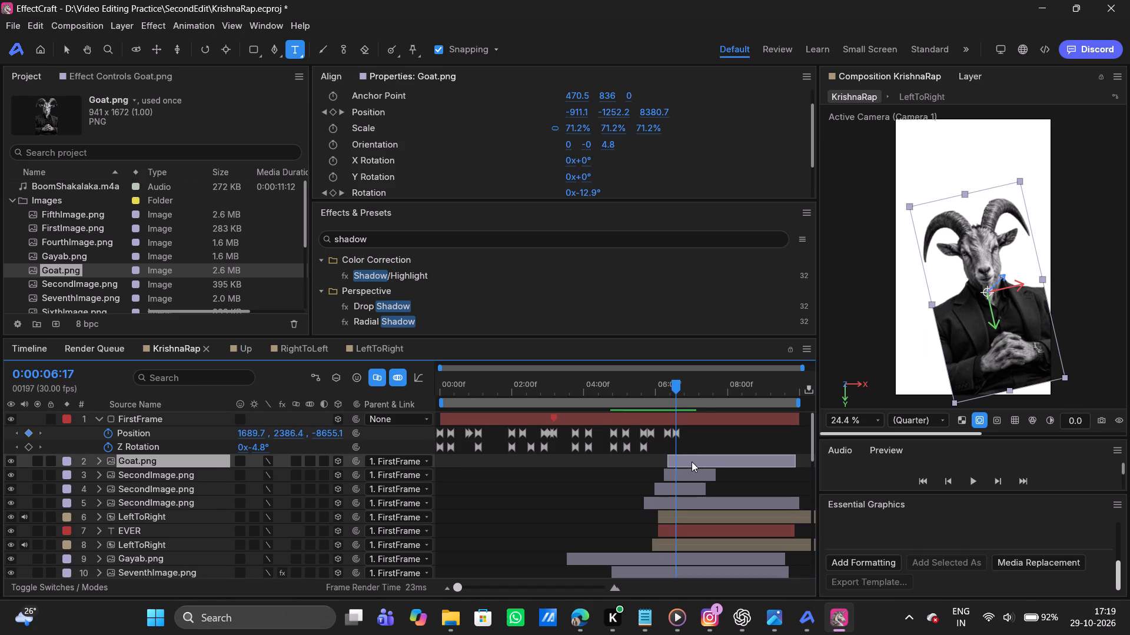
pyautogui.click(611, 419)
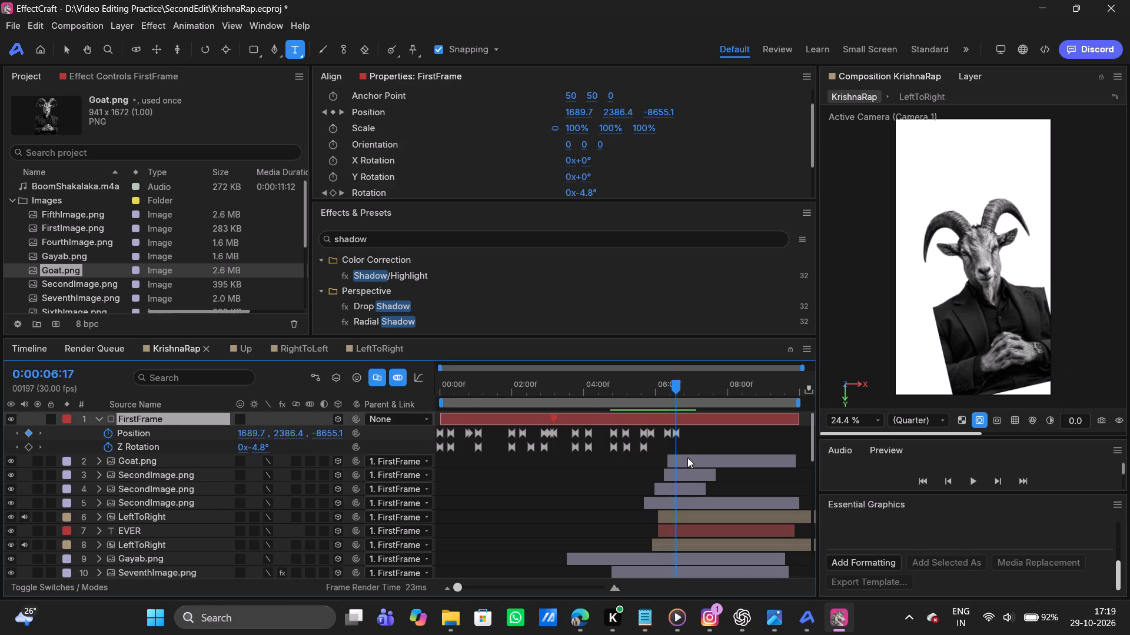
pyautogui.click(703, 466)
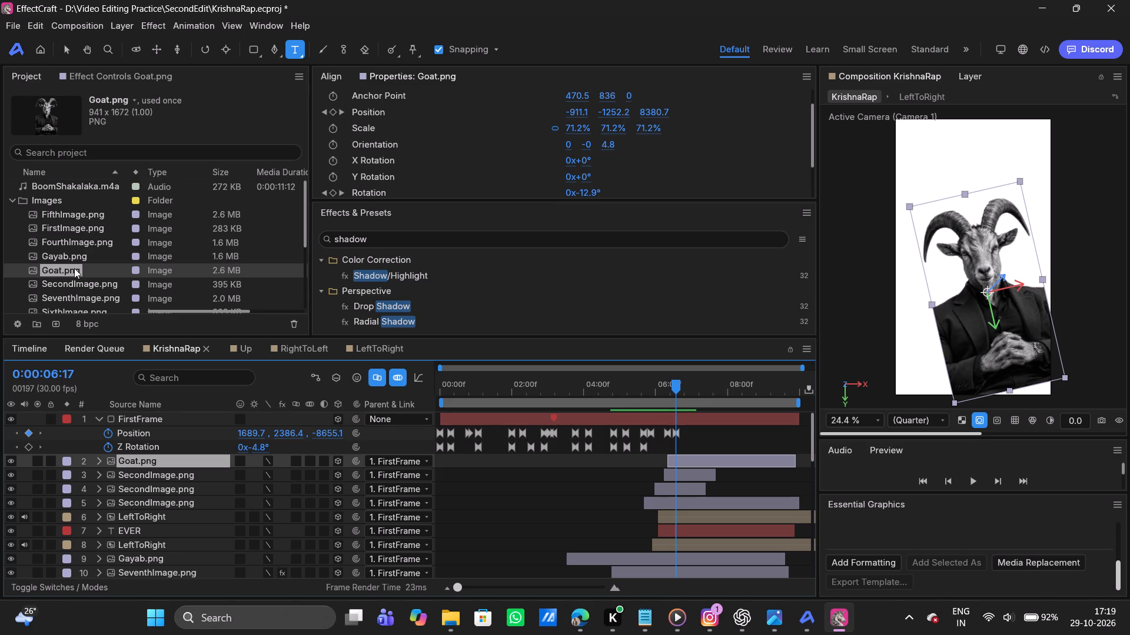
# Add the RightToLeft text animation composition directly below the Goat.png layer, starting at about 0:00:06:15.
pyautogui.scroll(-1, 74, 268)
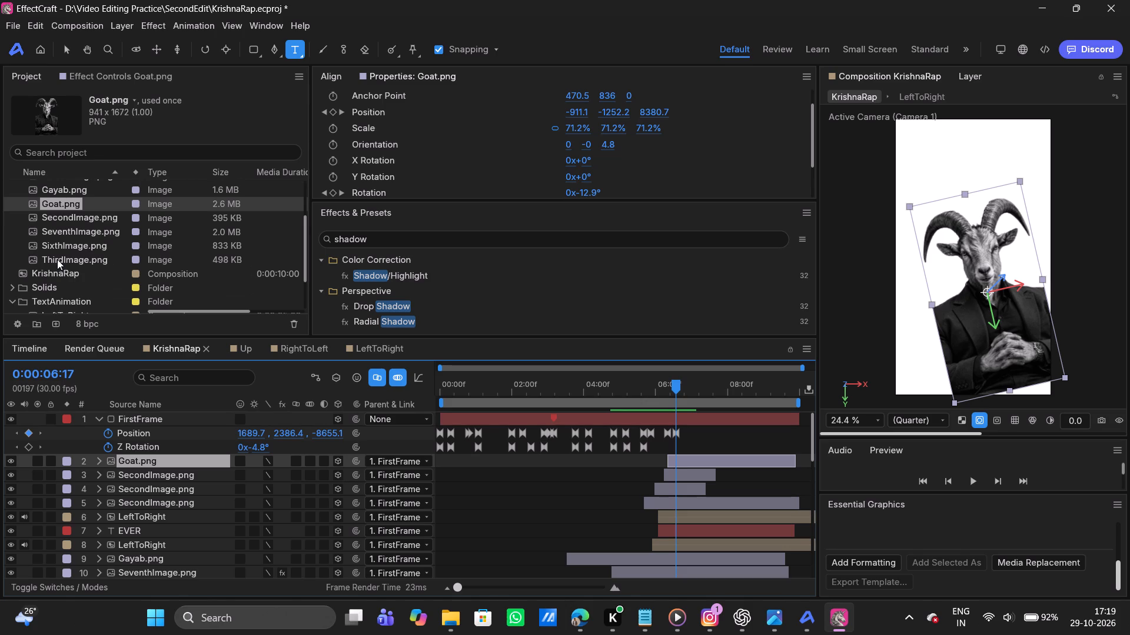
pyautogui.scroll(-1, 57, 259)
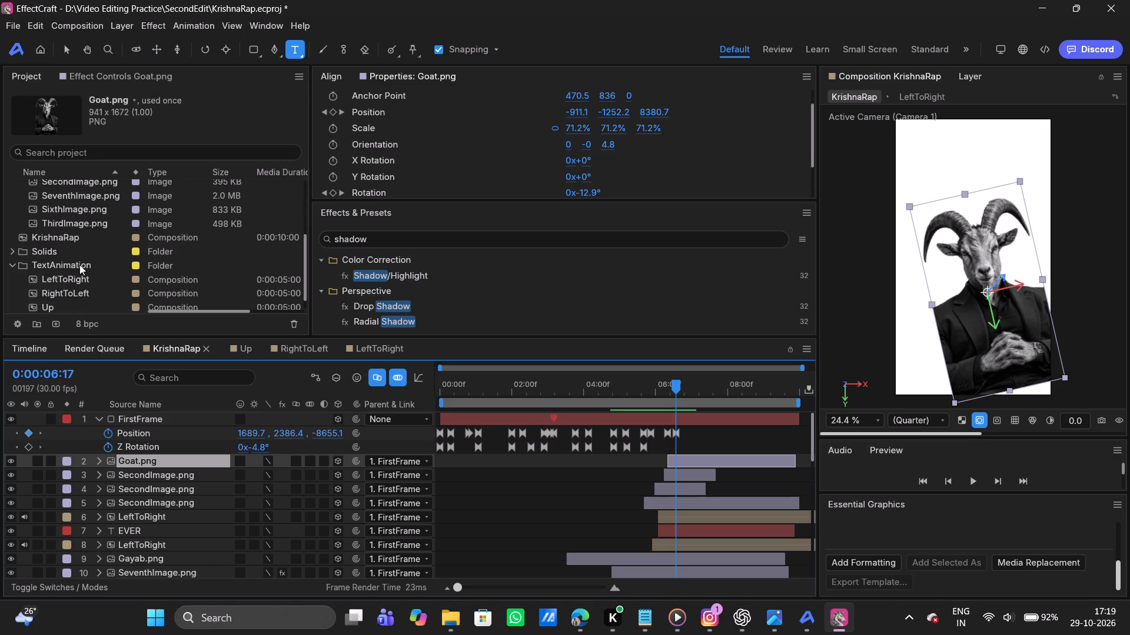
pyautogui.scroll(-1, 79, 265)
pyautogui.moveTo(47, 277); pyautogui.dragTo(548, 416)
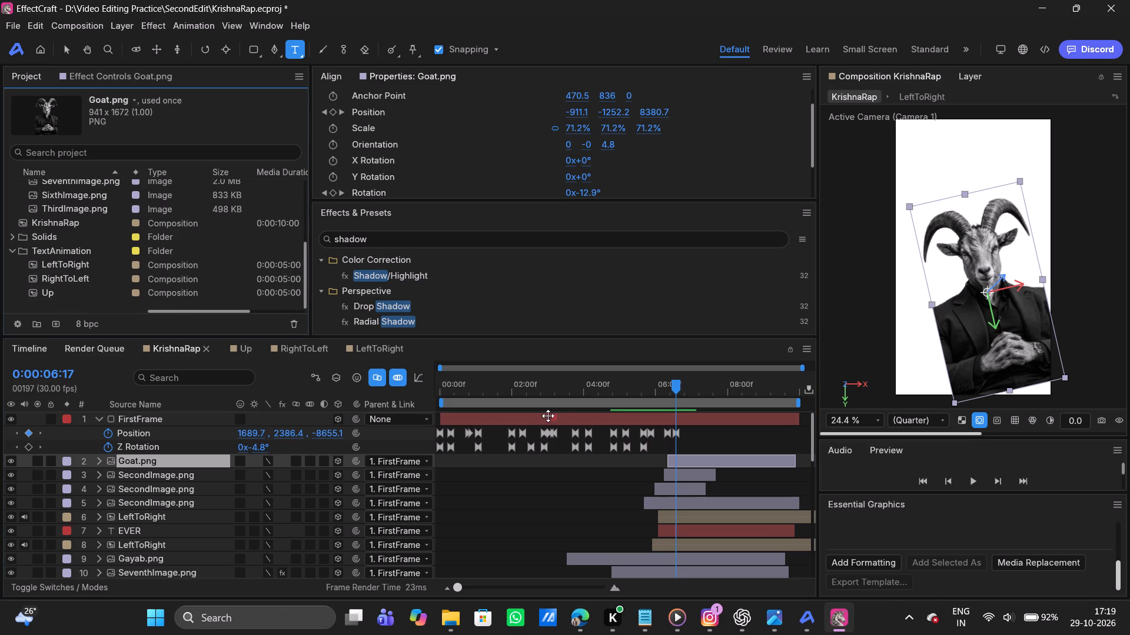
pyautogui.moveTo(548, 416); pyautogui.dragTo(673, 466)
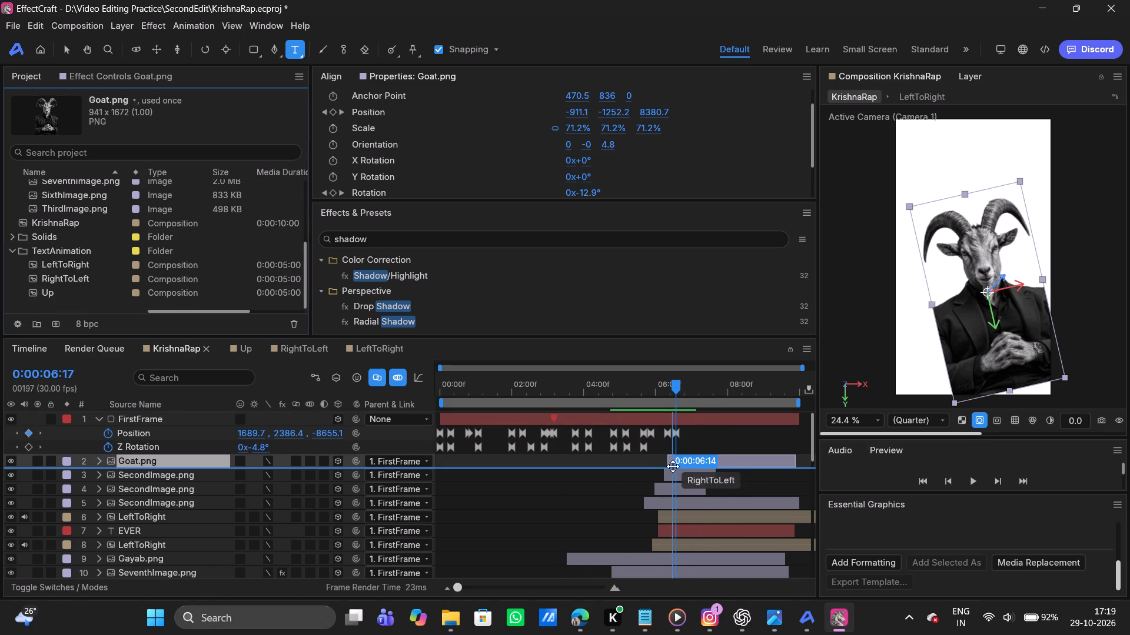
pyautogui.moveTo(673, 466); pyautogui.dragTo(677, 466)
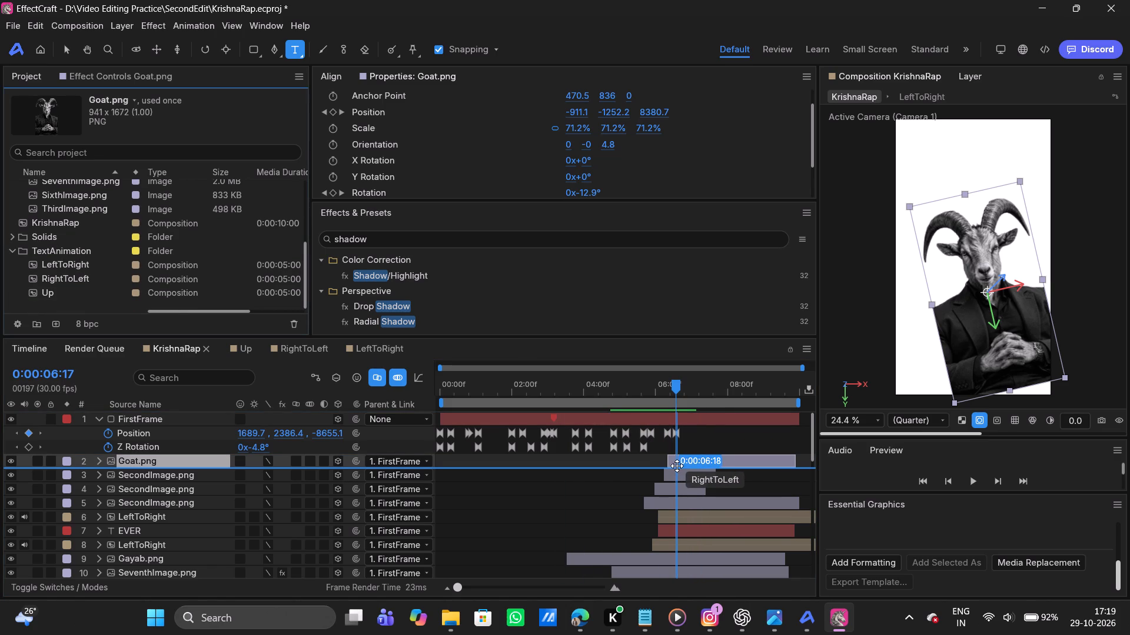
pyautogui.moveTo(677, 466); pyautogui.dragTo(674, 466)
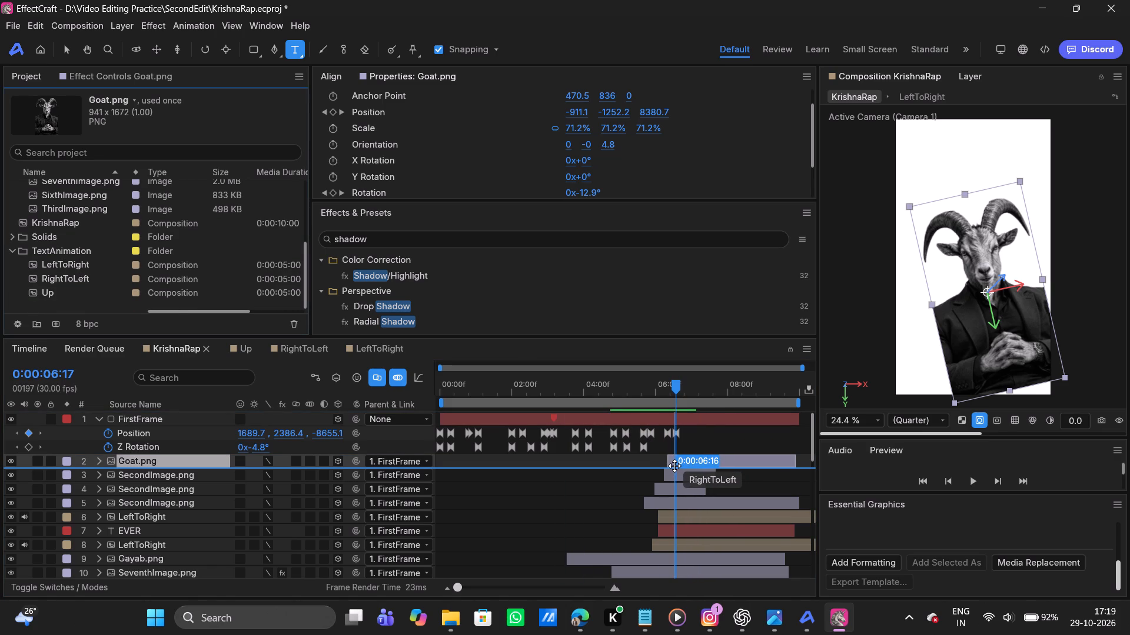
pyautogui.moveTo(674, 466); pyautogui.dragTo(676, 466)
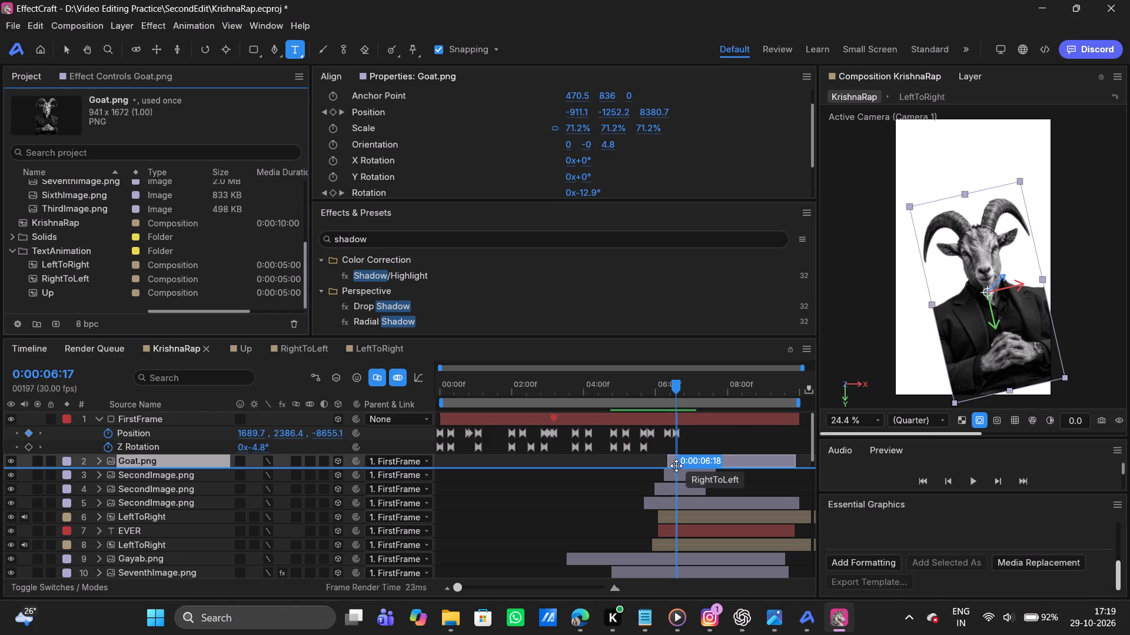
pyautogui.moveTo(676, 466); pyautogui.dragTo(676, 466)
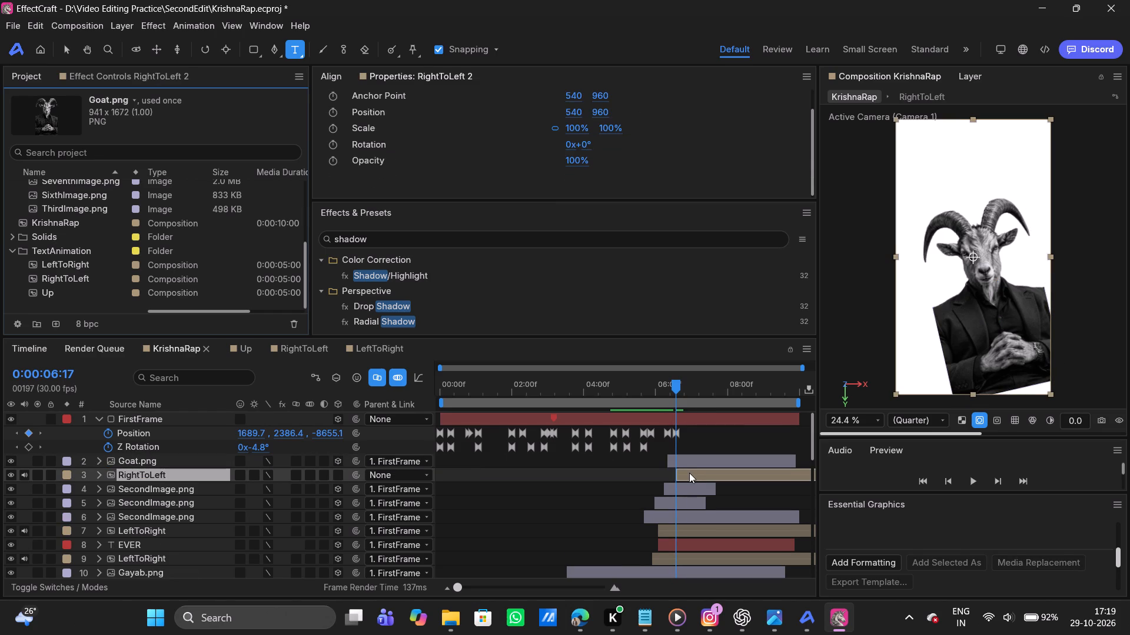
pyautogui.moveTo(689, 473); pyautogui.dragTo(682, 474)
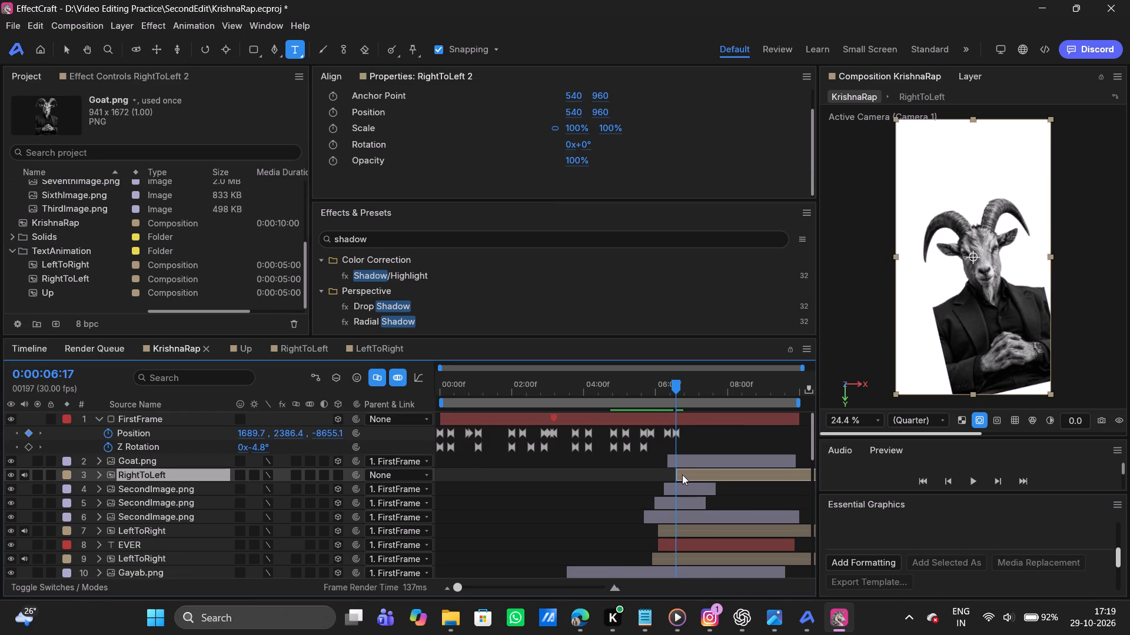
pyautogui.moveTo(682, 474); pyautogui.dragTo(683, 475)
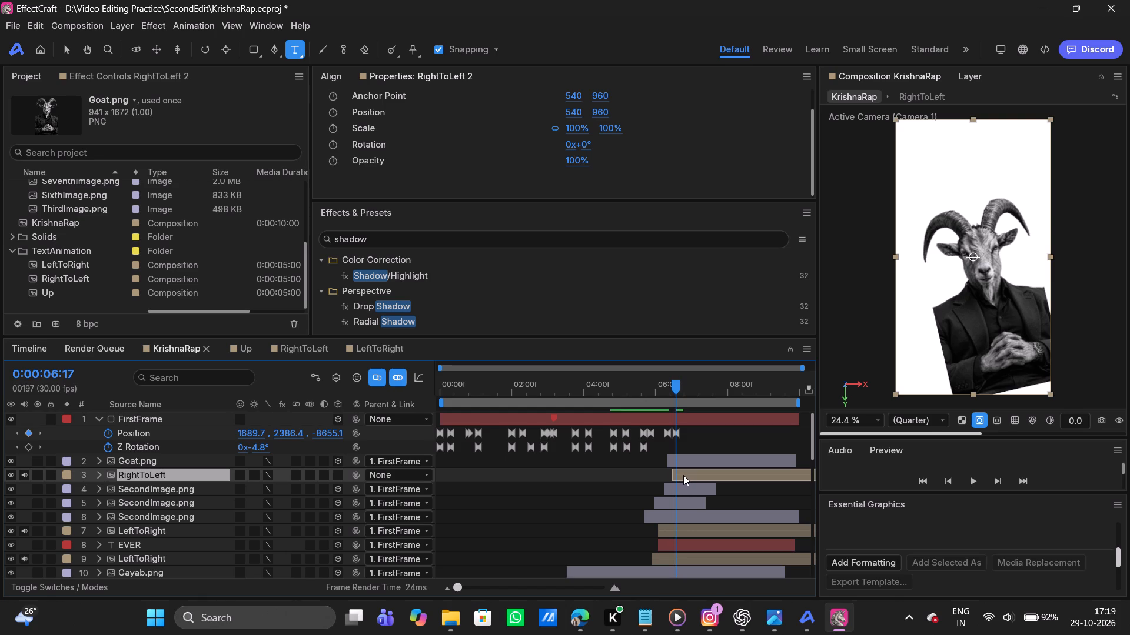
pyautogui.moveTo(683, 475); pyautogui.dragTo(683, 476)
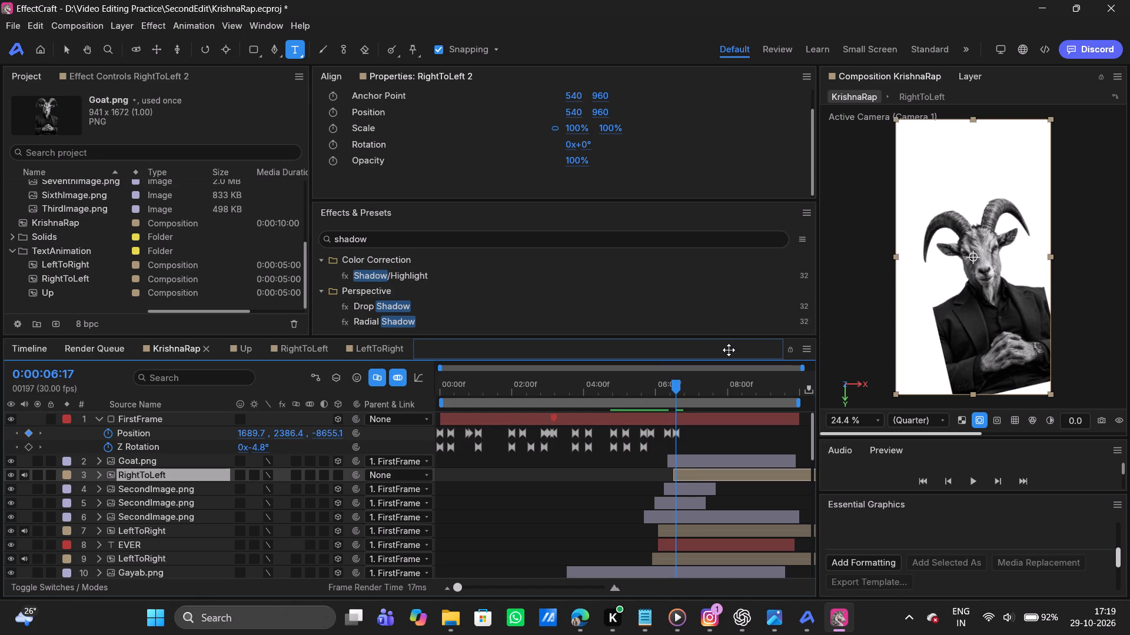
# At 0:00:06:15, set the new RightToLeft layer's Source Text to "Me retire", checking the lyric notes in Notepad.
pyautogui.click(673, 387)
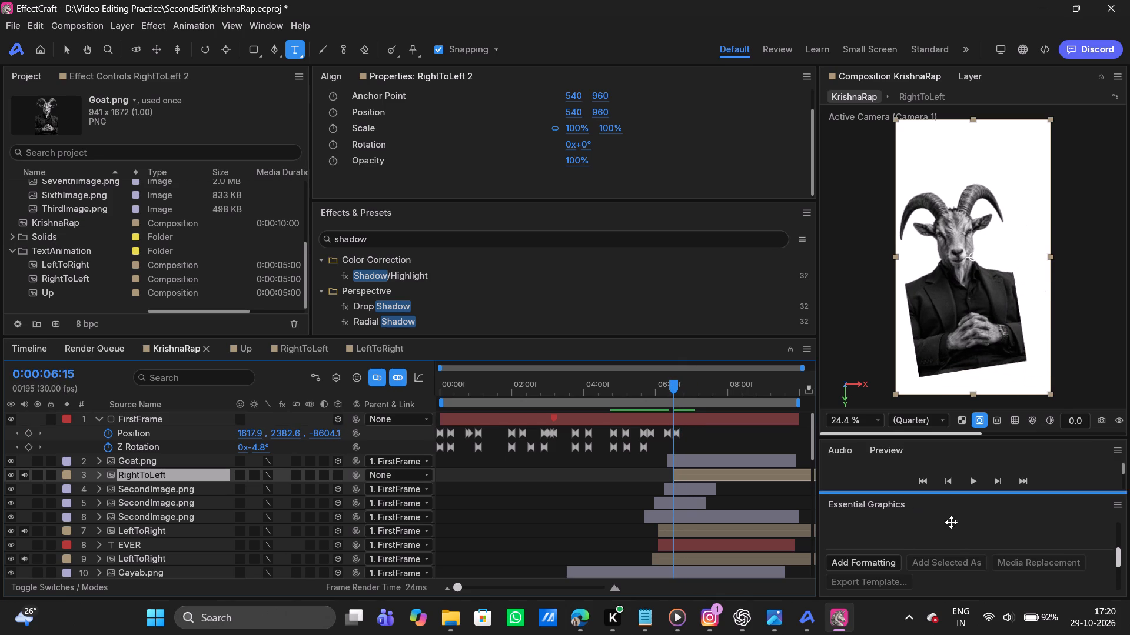
pyautogui.scroll(-6, 933, 541)
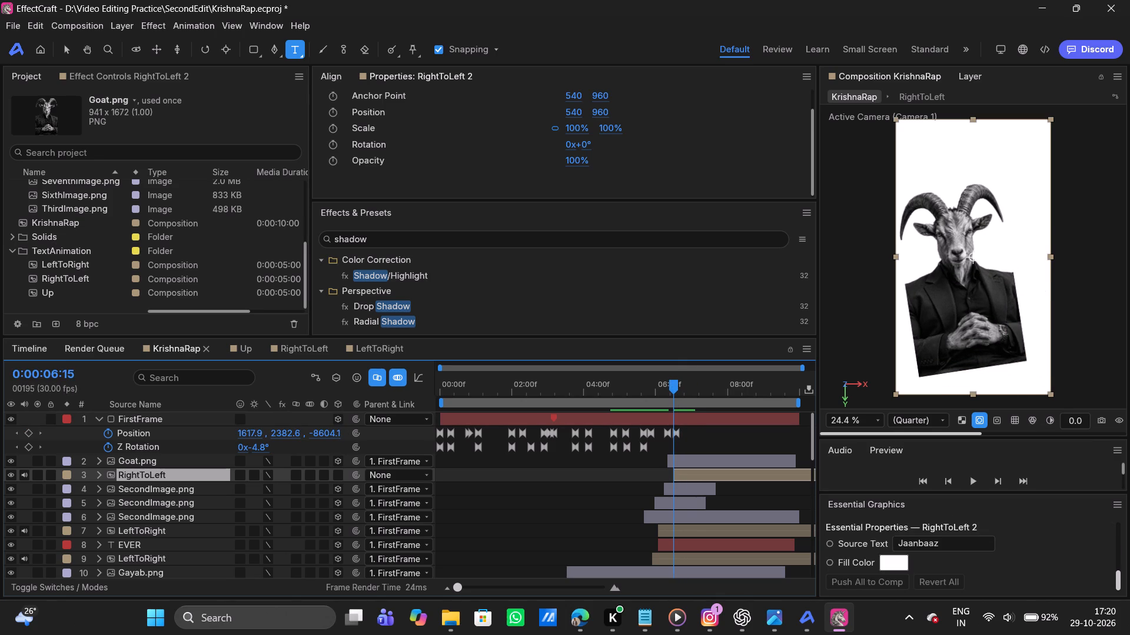
pyautogui.click(938, 546)
pyautogui.press('BackSpace')
pyautogui.press('BackSpace')
pyautogui.press('BackSpace')
pyautogui.press('BackSpace')
pyautogui.press('BackSpace')
pyautogui.press('BackSpace')
pyautogui.press('BackSpace')
pyautogui.press('BackSpace')
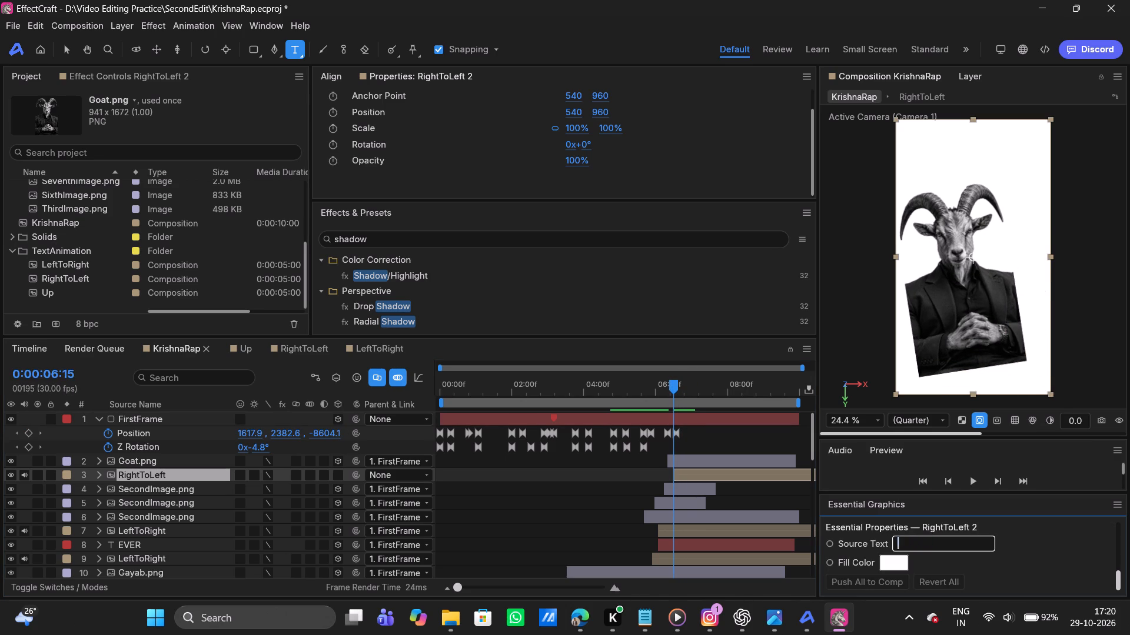
pyautogui.click(642, 616)
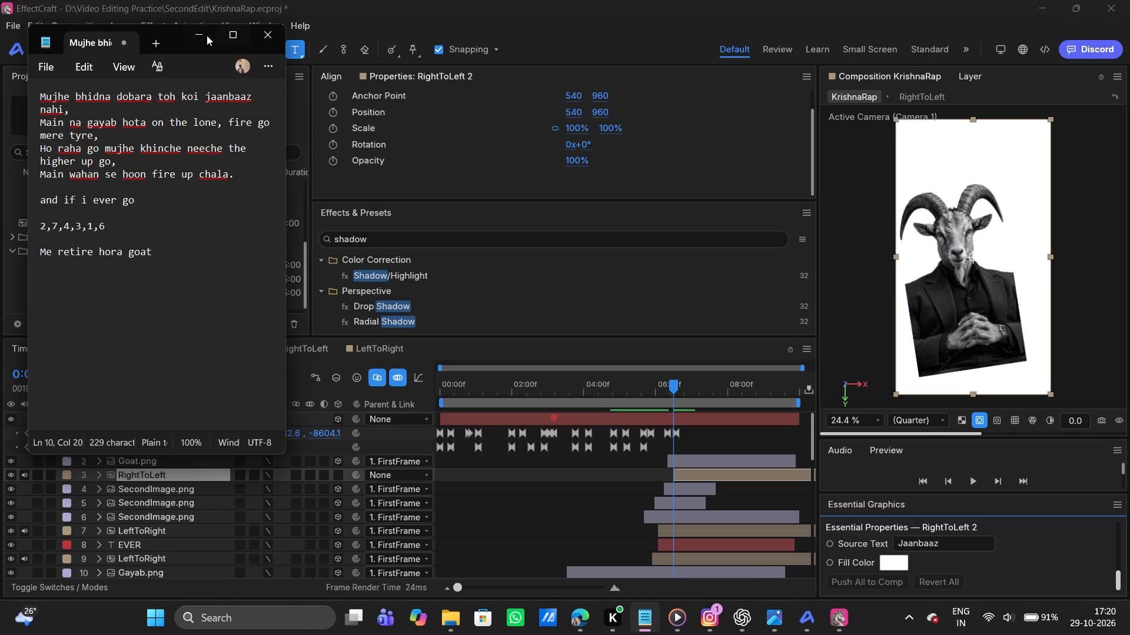
pyautogui.click(195, 28)
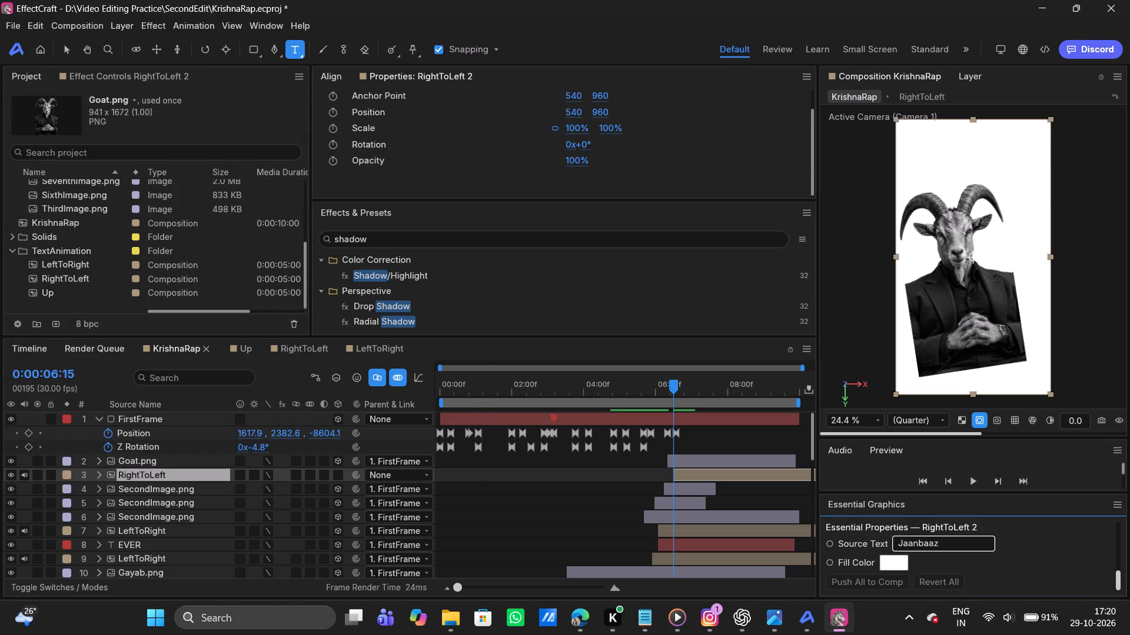
pyautogui.write('Me')
pyautogui.hotkey('ctrl', 'Delete')
pyautogui.press('space')
pyautogui.write('retire')
pyautogui.press(',')
pyautogui.press('BackSpace')
pyautogui.press('Return')
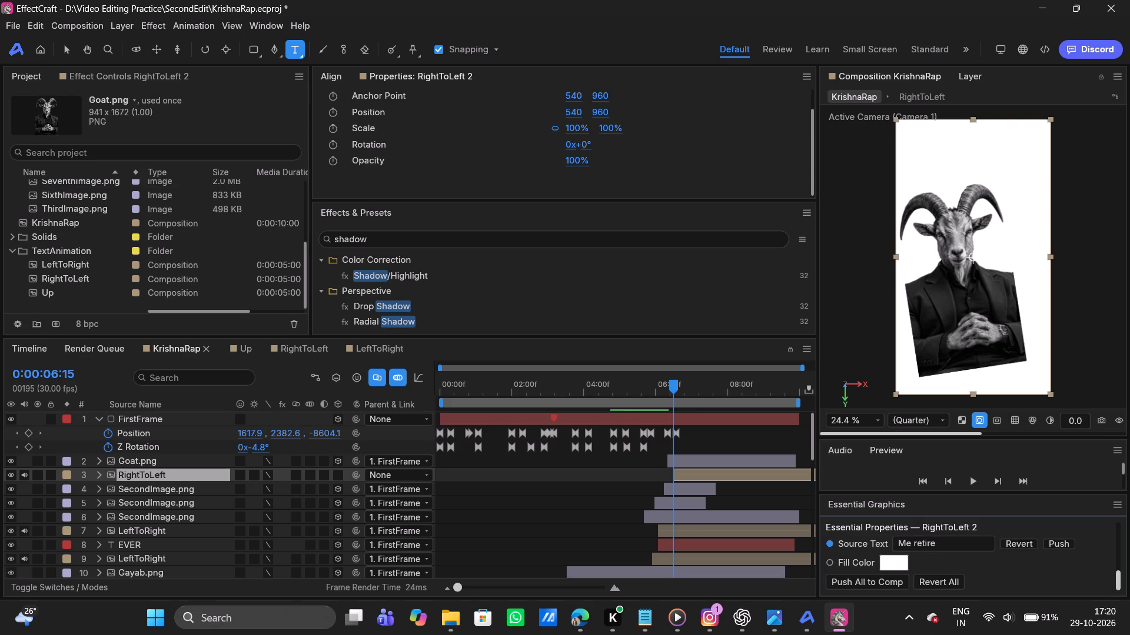
# Set the Fill Color of the "Me retire" text layer to black.
pyautogui.click(880, 563)
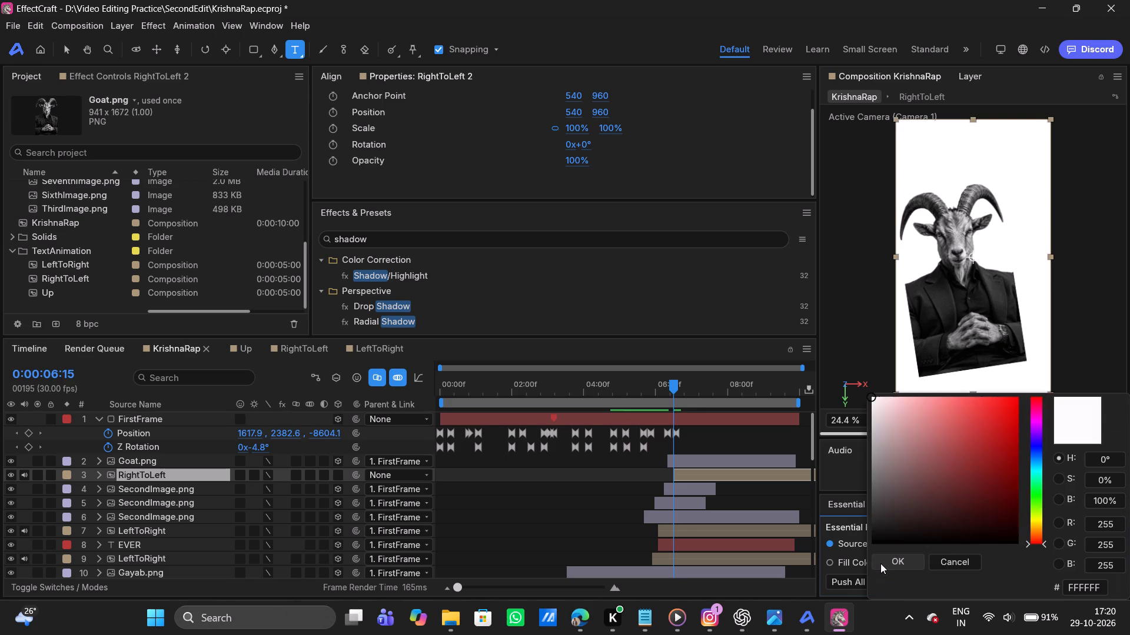
pyautogui.moveTo(901, 449); pyautogui.dragTo(869, 554)
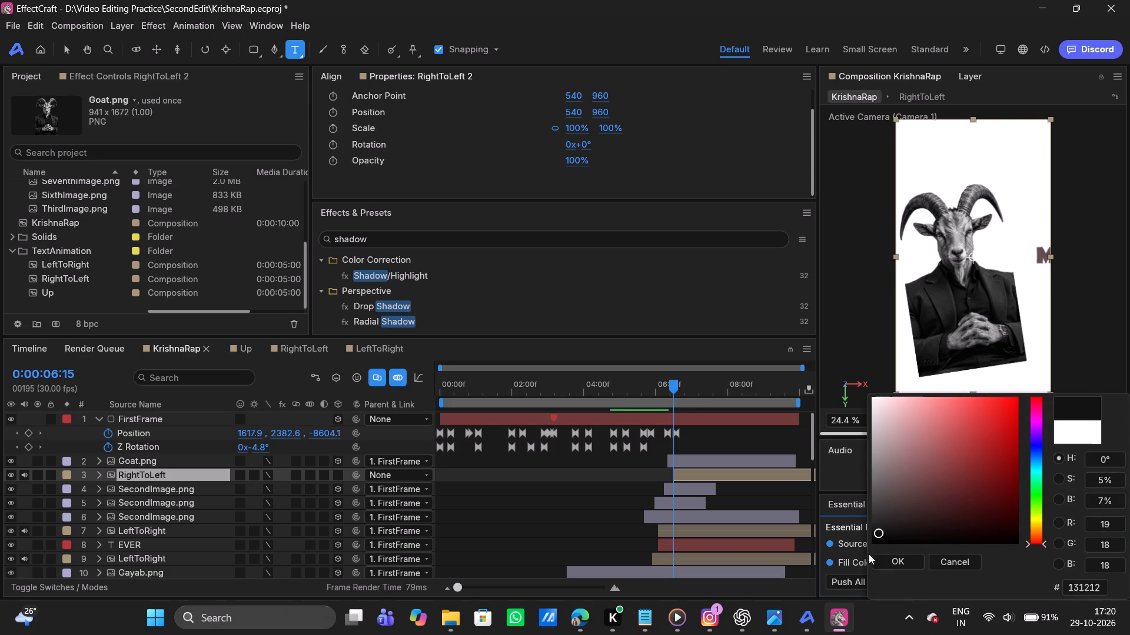
pyautogui.moveTo(869, 554); pyautogui.dragTo(839, 599)
pyautogui.click(889, 565)
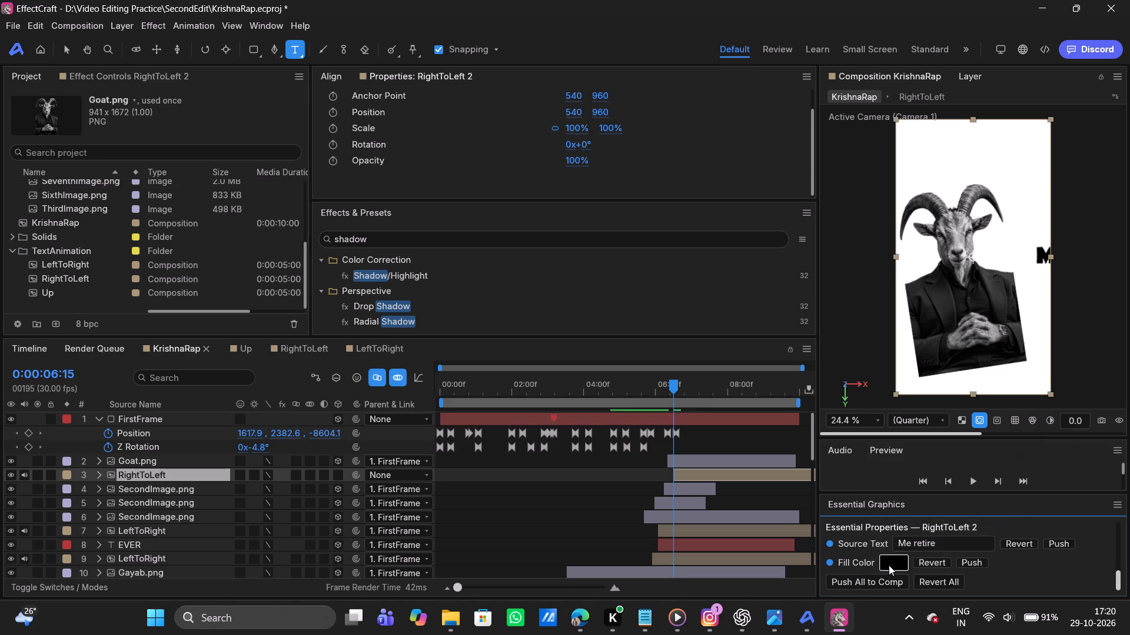
# At 0:00:07:02, make the "Me retire" RightToLeft layer 3D and parent it to FirstFrame.
pyautogui.moveTo(672, 386); pyautogui.dragTo(677, 385)
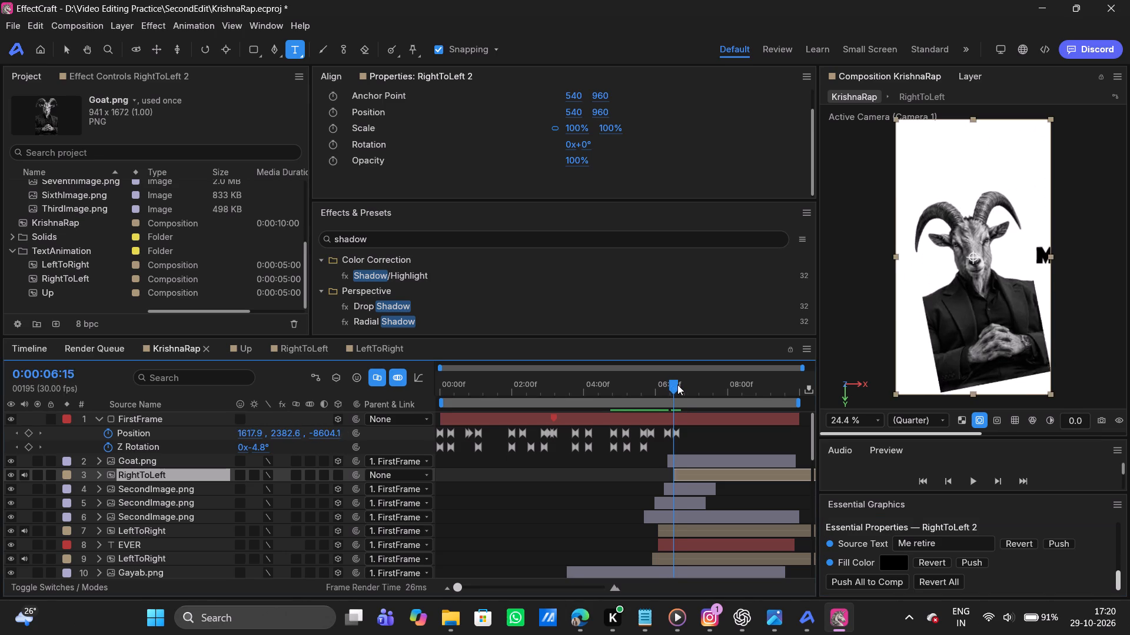
pyautogui.moveTo(677, 385); pyautogui.dragTo(694, 383)
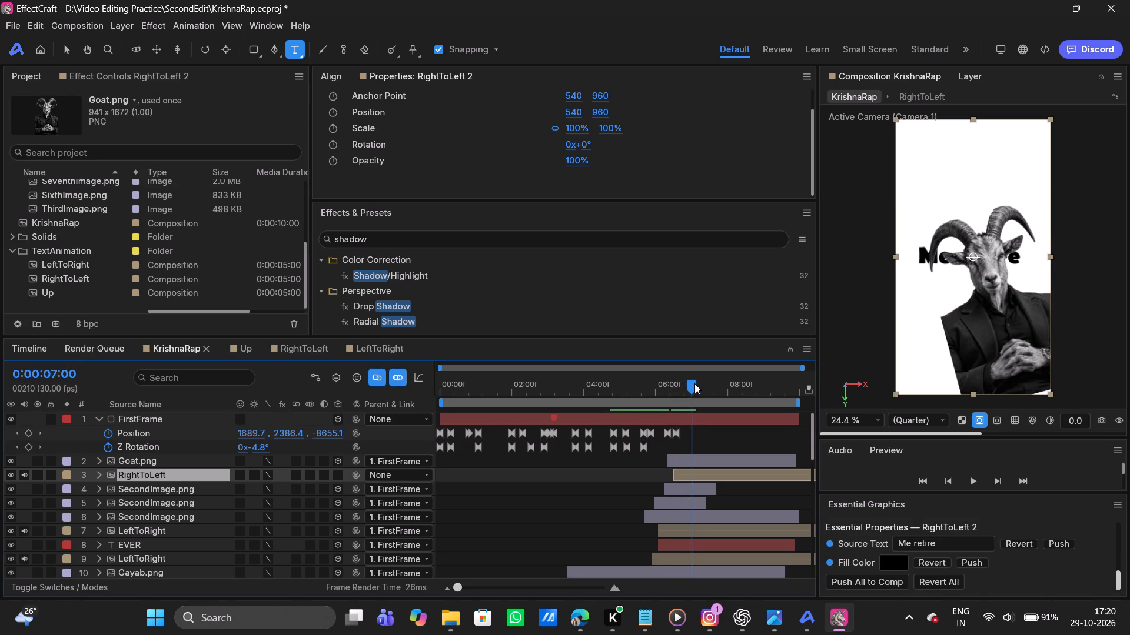
pyautogui.moveTo(694, 383); pyautogui.dragTo(694, 383)
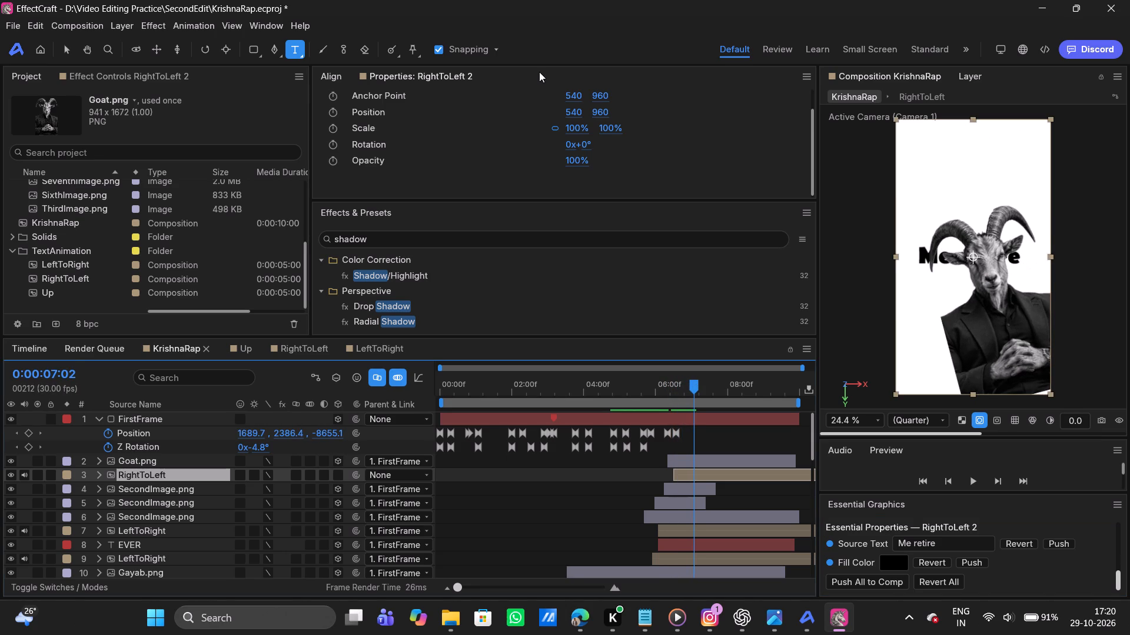
pyautogui.click(340, 477)
pyautogui.click(398, 474)
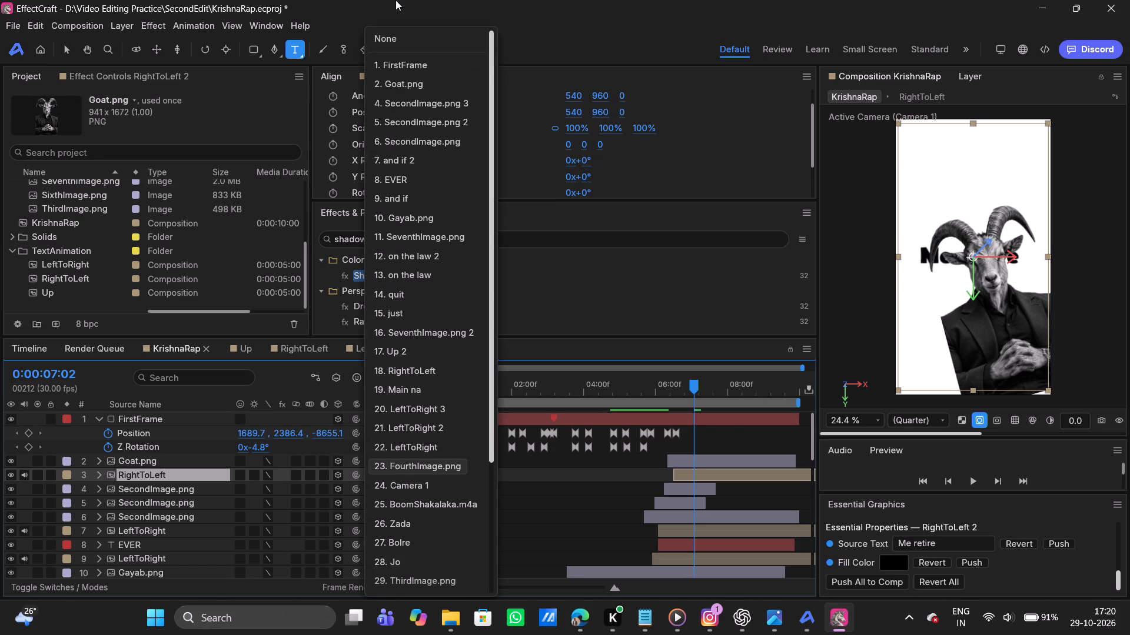
pyautogui.click(395, 62)
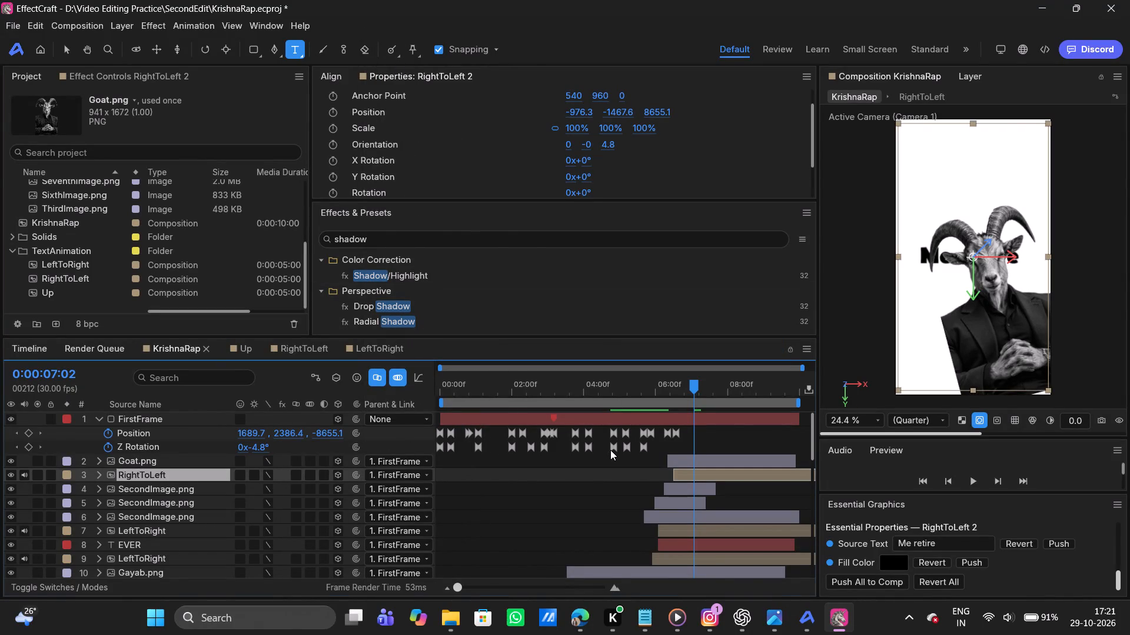
# Move the "Me retire" text above the goat's head, to a position of about X -892, Y -2110.
pyautogui.click(717, 476)
pyautogui.moveTo(620, 118); pyautogui.dragTo(471, 93)
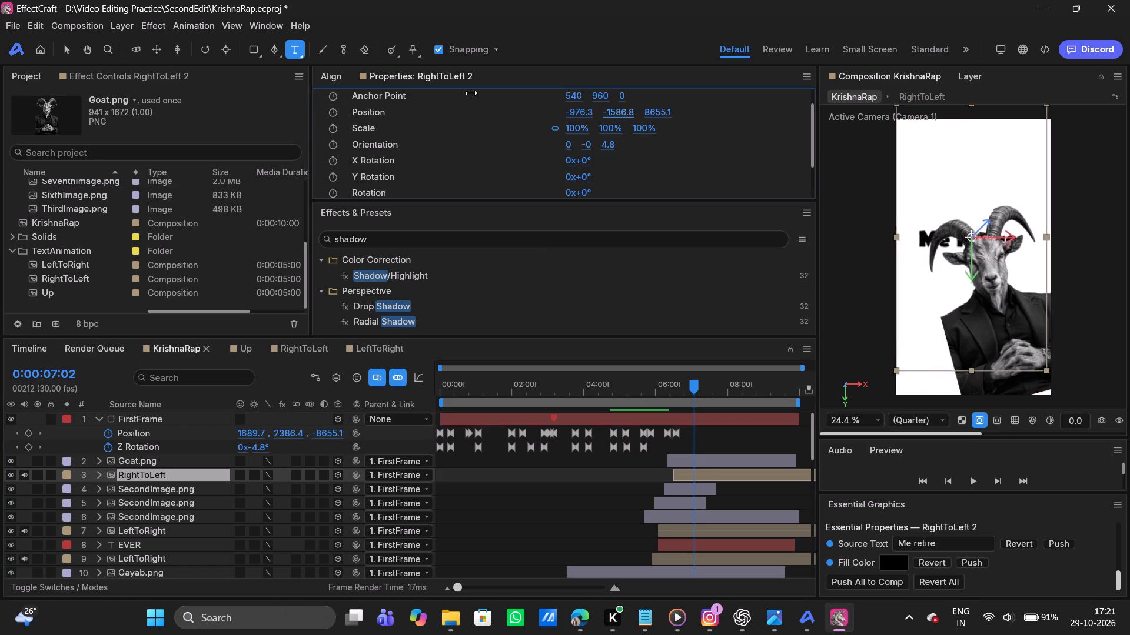
pyautogui.moveTo(471, 93); pyautogui.dragTo(331, 69)
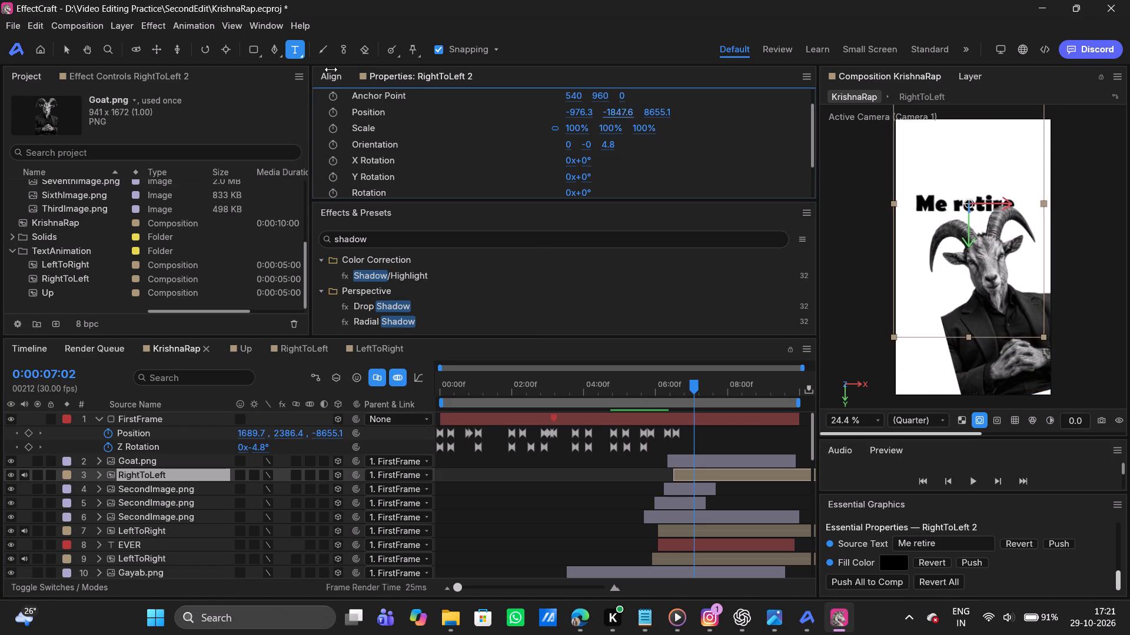
pyautogui.moveTo(331, 69); pyautogui.dragTo(254, 68)
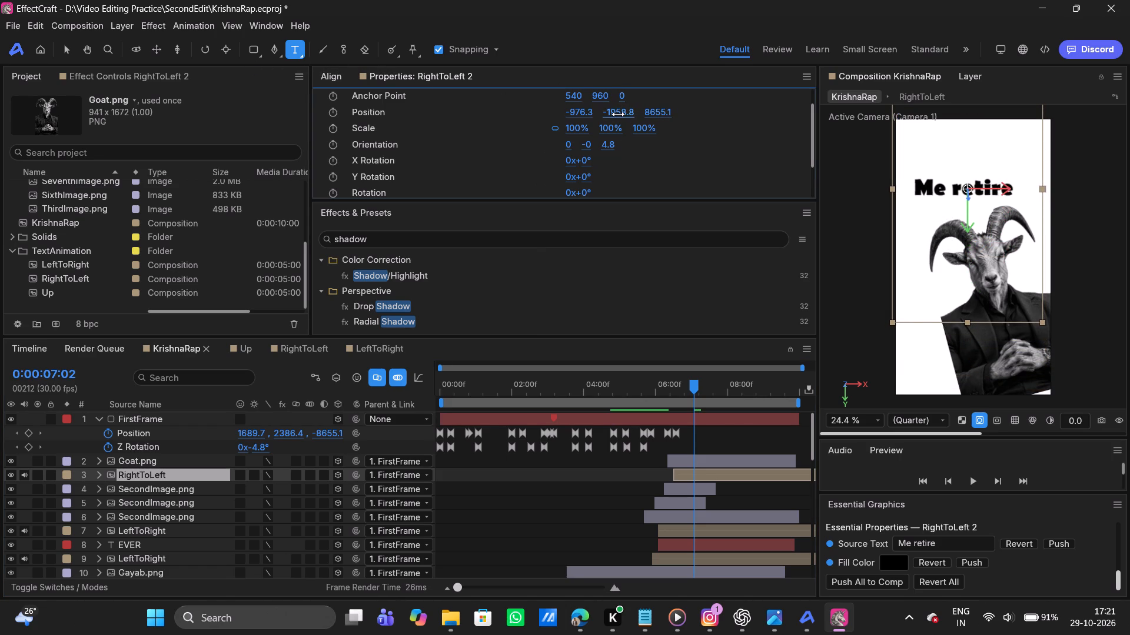
pyautogui.moveTo(618, 114); pyautogui.dragTo(557, 108)
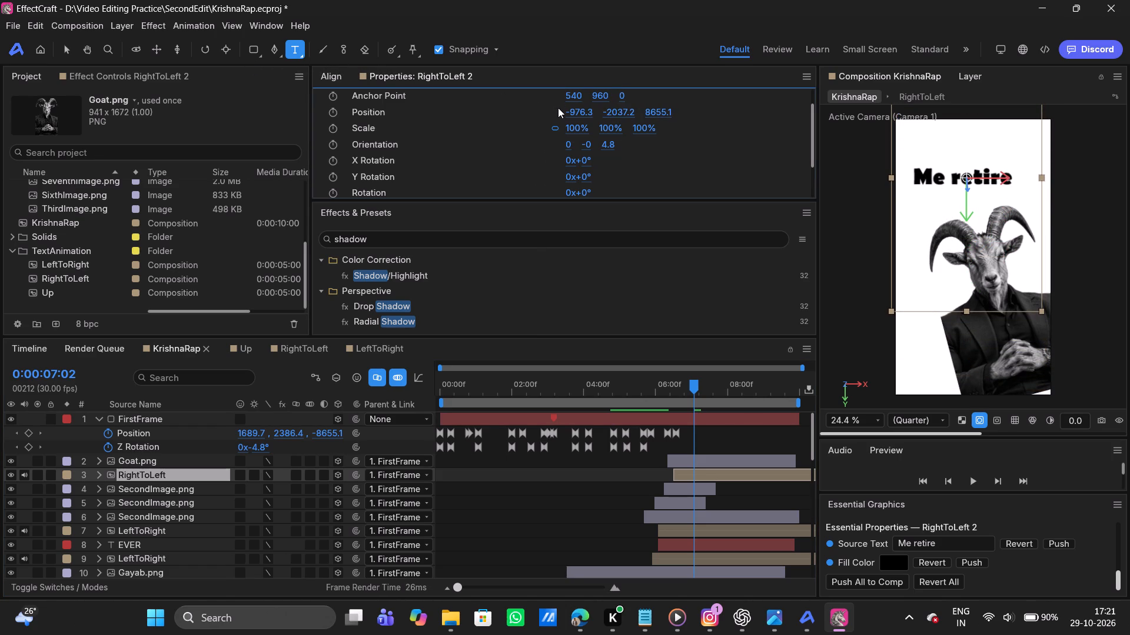
pyautogui.moveTo(579, 108); pyautogui.dragTo(642, 108)
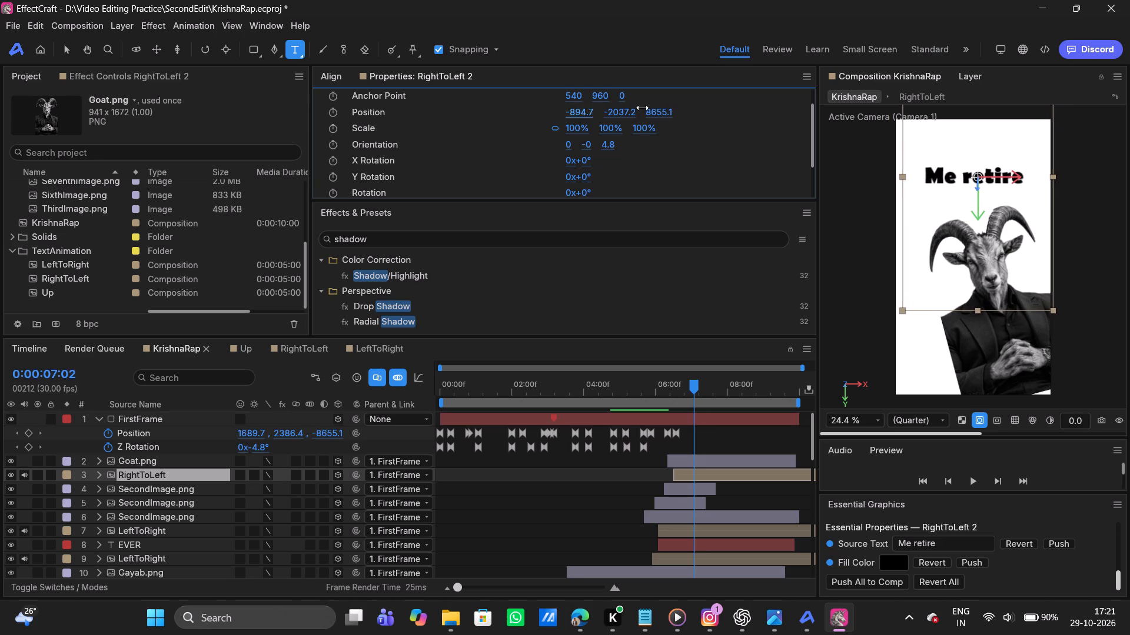
pyautogui.moveTo(642, 108); pyautogui.dragTo(643, 109)
pyautogui.moveTo(620, 112); pyautogui.dragTo(590, 107)
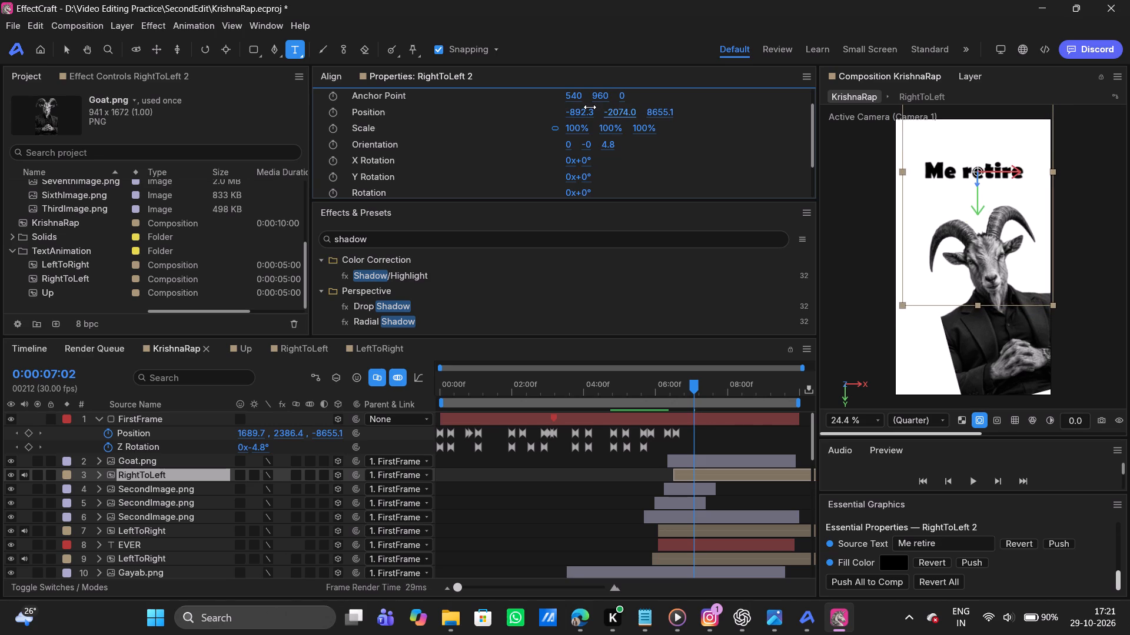
pyautogui.moveTo(590, 107); pyautogui.dragTo(536, 107)
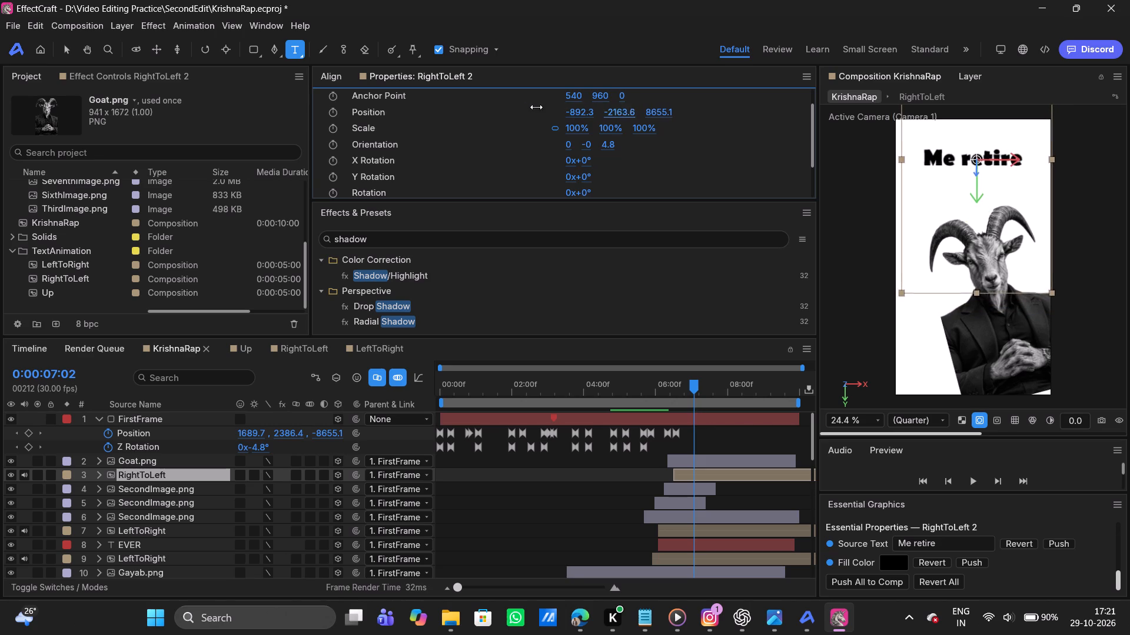
pyautogui.moveTo(536, 107); pyautogui.dragTo(563, 104)
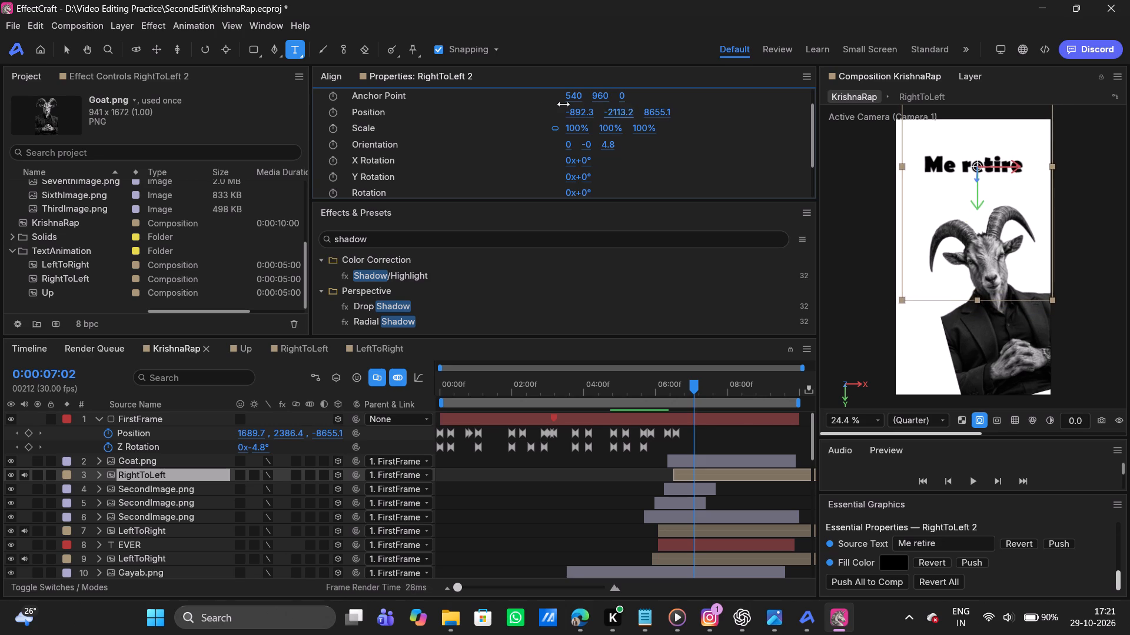
pyautogui.moveTo(563, 104); pyautogui.dragTo(506, 99)
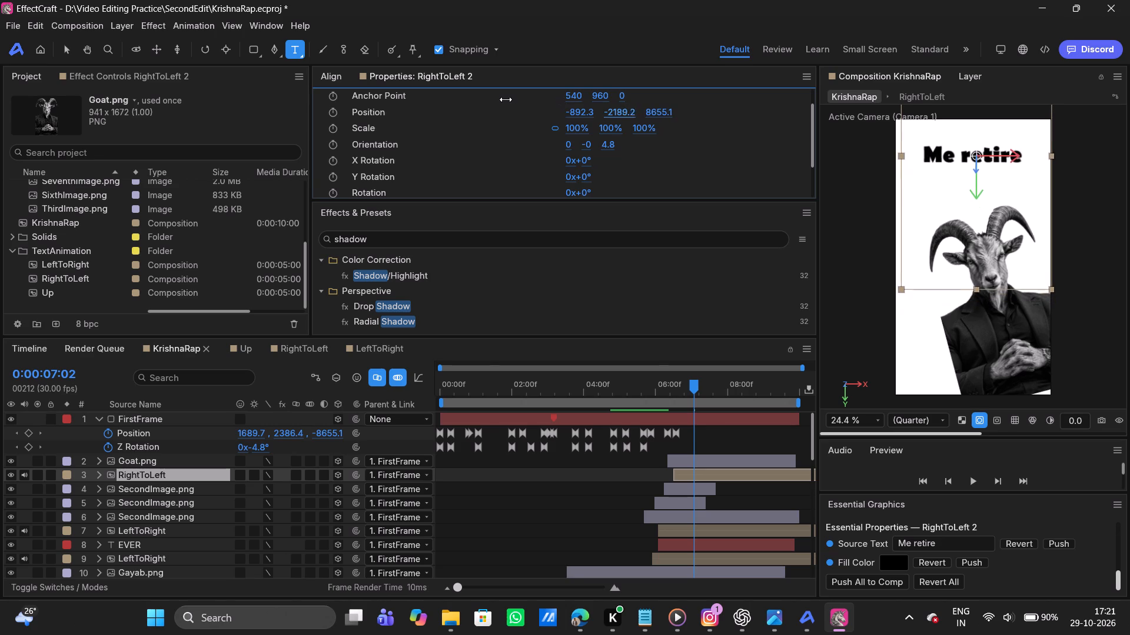
pyautogui.moveTo(506, 99); pyautogui.dragTo(563, 102)
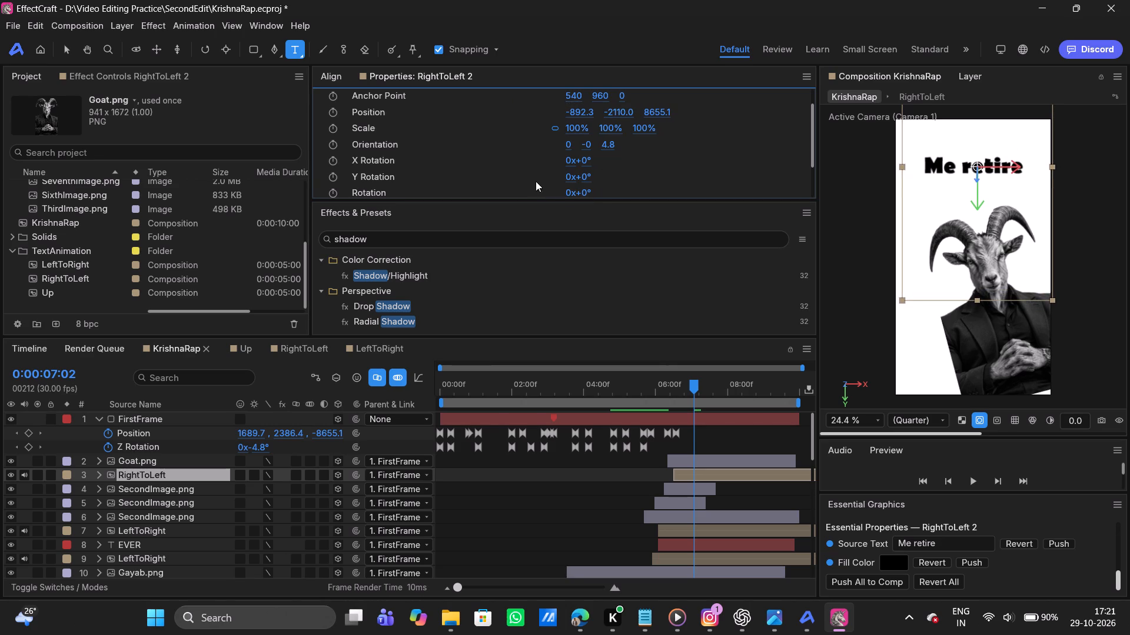
# Tilt the "Me retire" text to a Rotation of -8° and shift its X position to about -961.
pyautogui.moveTo(587, 180); pyautogui.dragTo(567, 181)
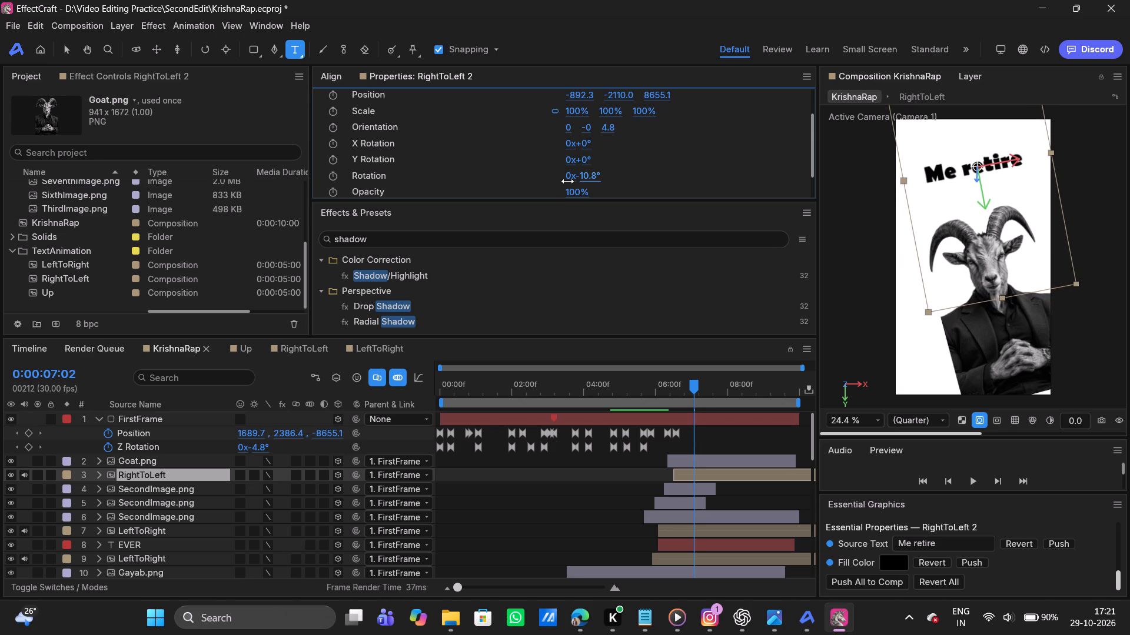
pyautogui.moveTo(567, 181); pyautogui.dragTo(570, 181)
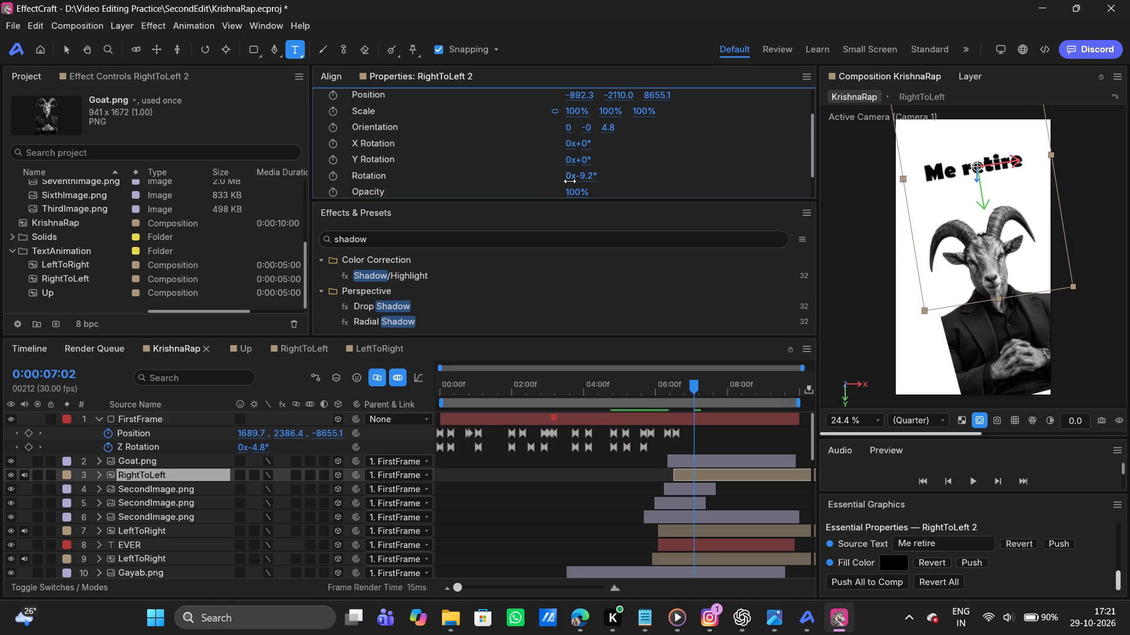
pyautogui.scroll(1, 524, 164)
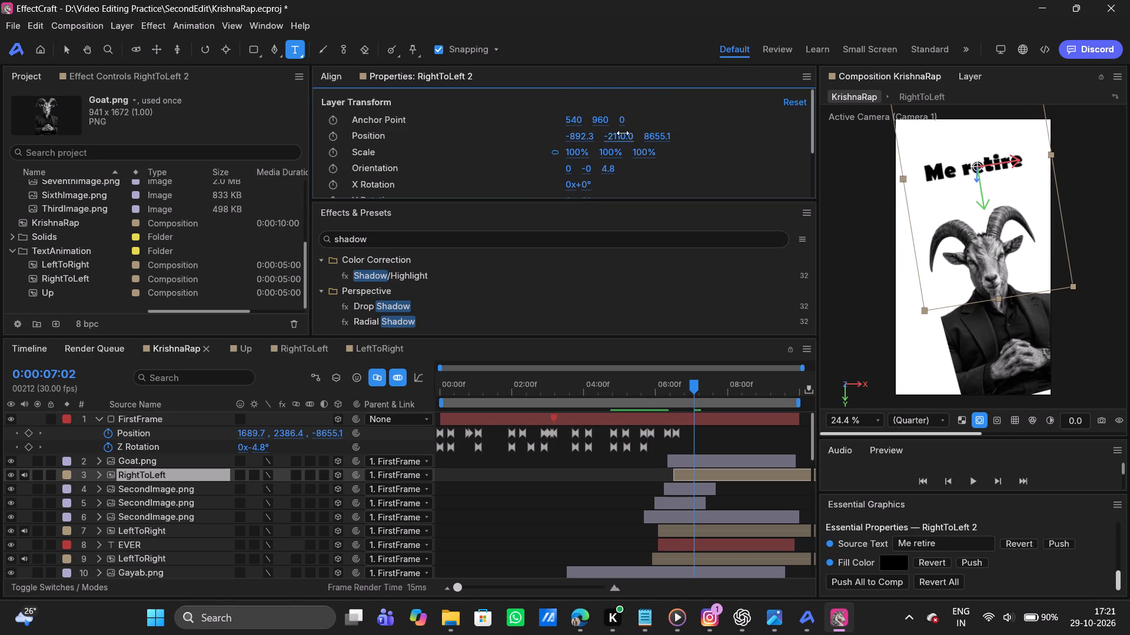
pyautogui.moveTo(590, 138); pyautogui.dragTo(515, 141)
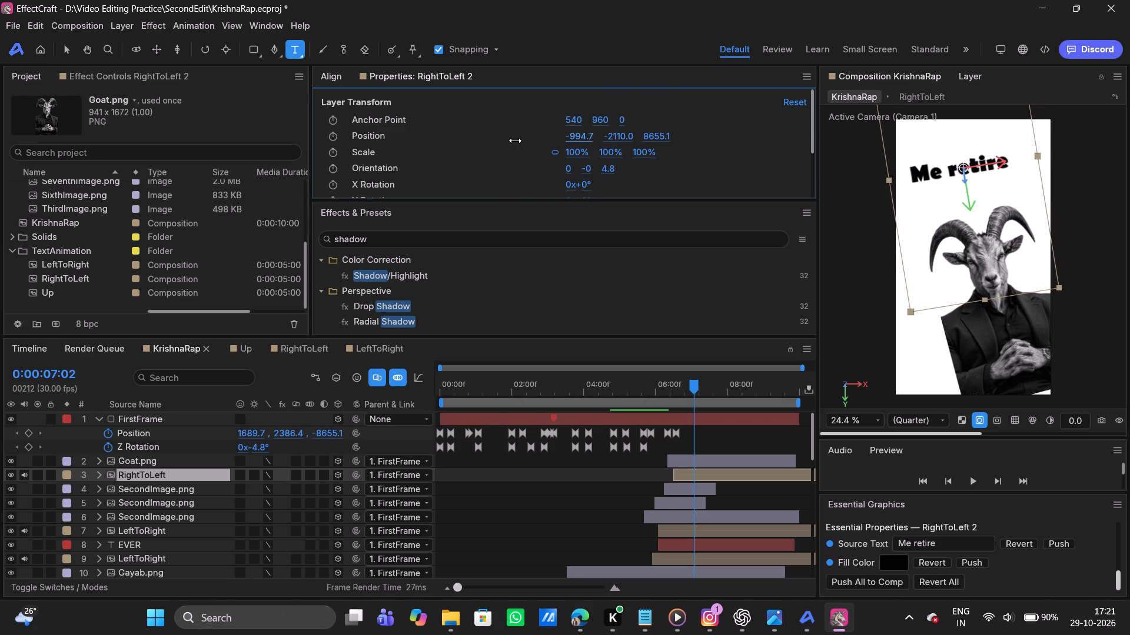
pyautogui.moveTo(515, 141); pyautogui.dragTo(521, 140)
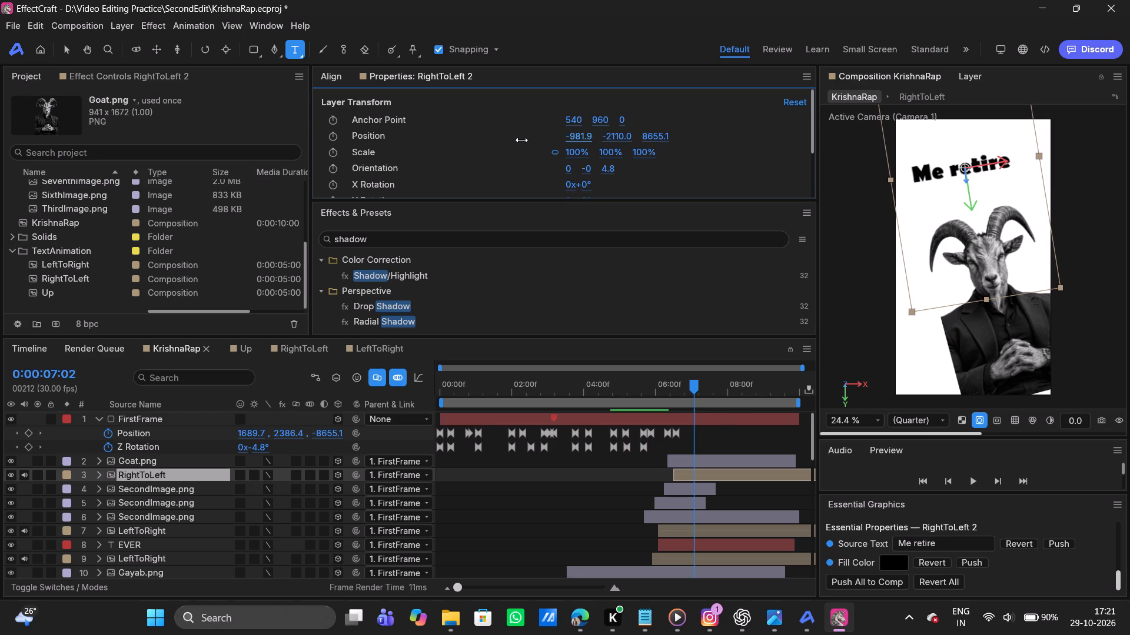
pyautogui.moveTo(521, 140); pyautogui.dragTo(542, 131)
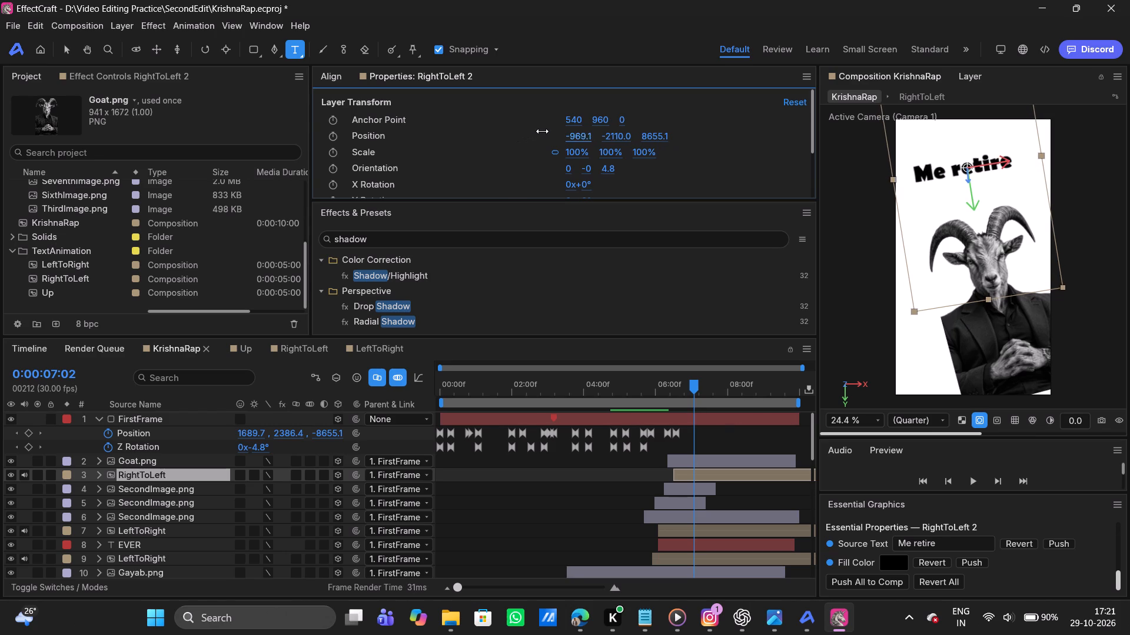
pyautogui.moveTo(542, 131); pyautogui.dragTo(526, 129)
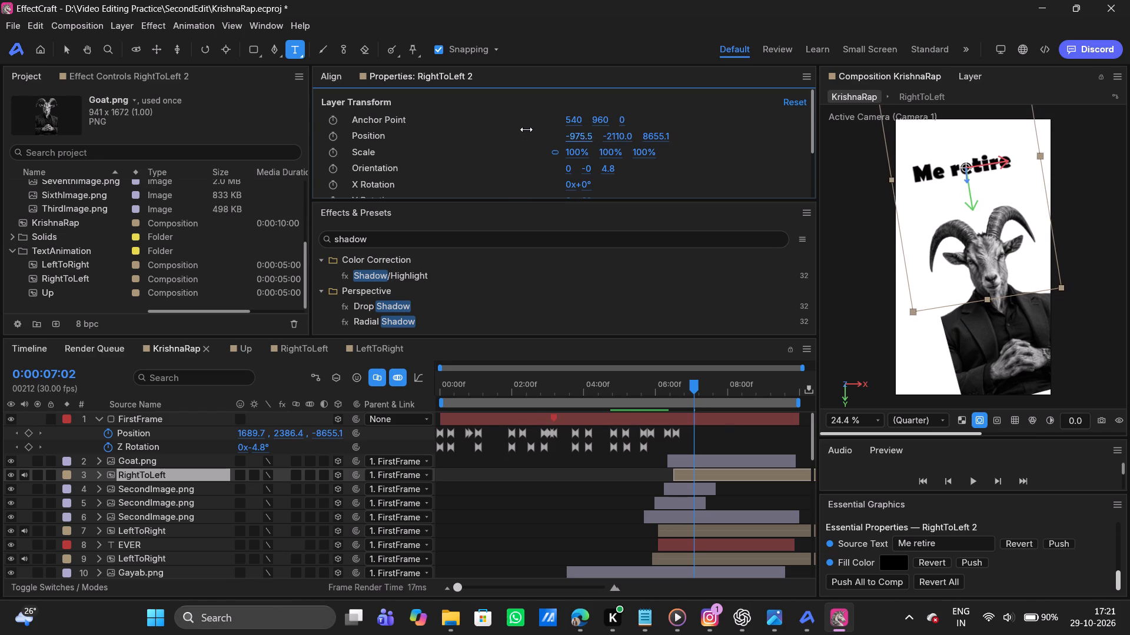
pyautogui.moveTo(526, 129); pyautogui.dragTo(536, 126)
pyautogui.scroll(-1, 550, 146)
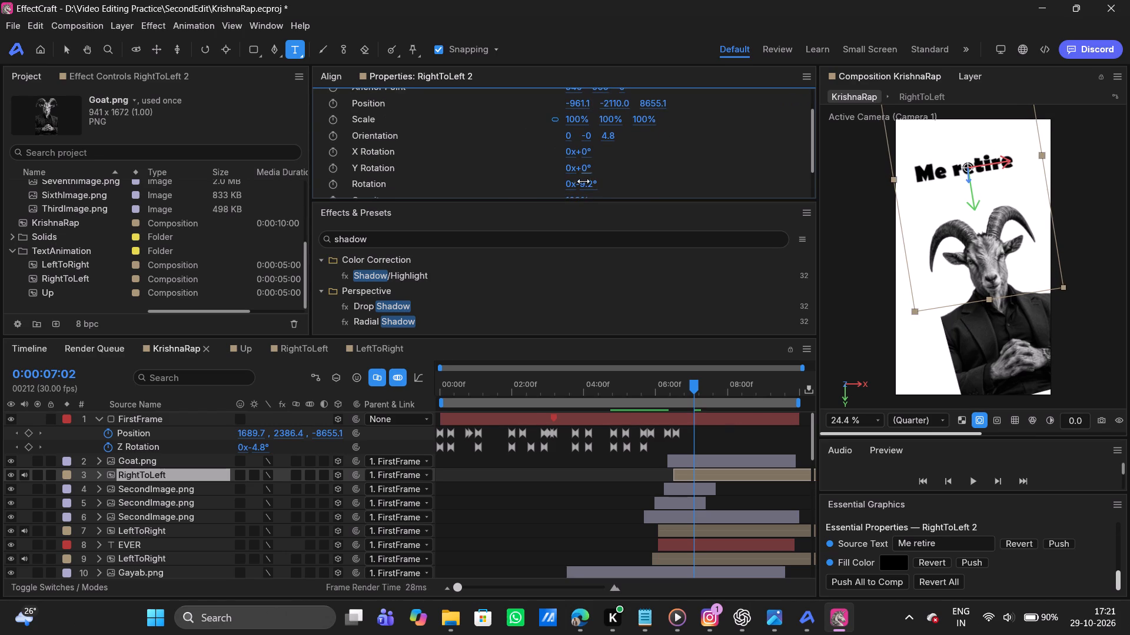
pyautogui.moveTo(592, 185); pyautogui.dragTo(599, 184)
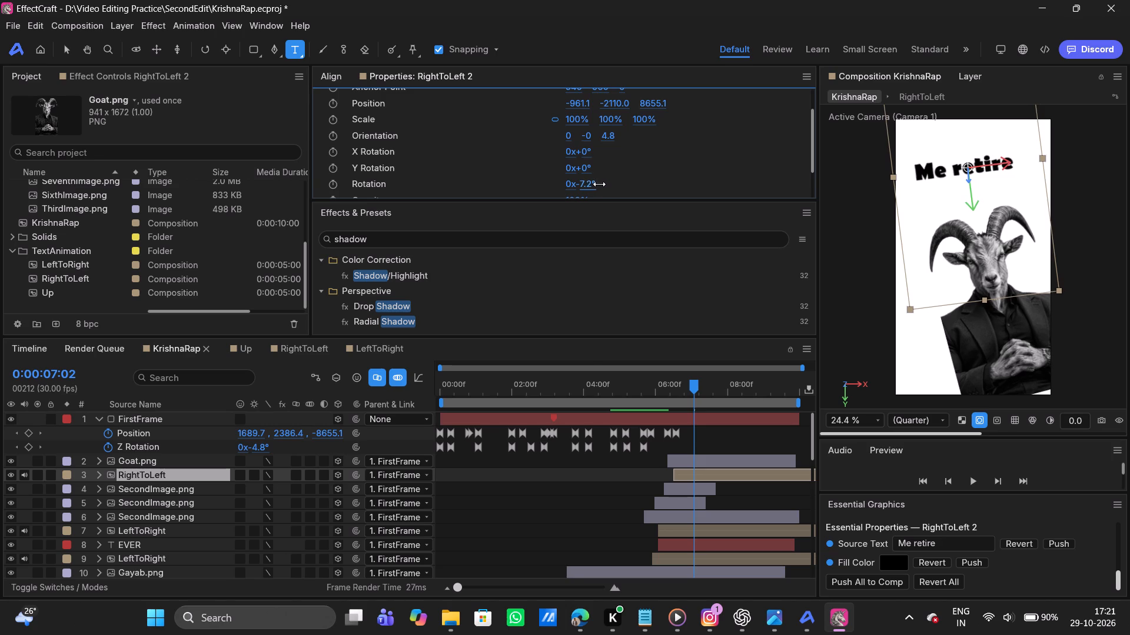
pyautogui.moveTo(599, 184); pyautogui.dragTo(598, 184)
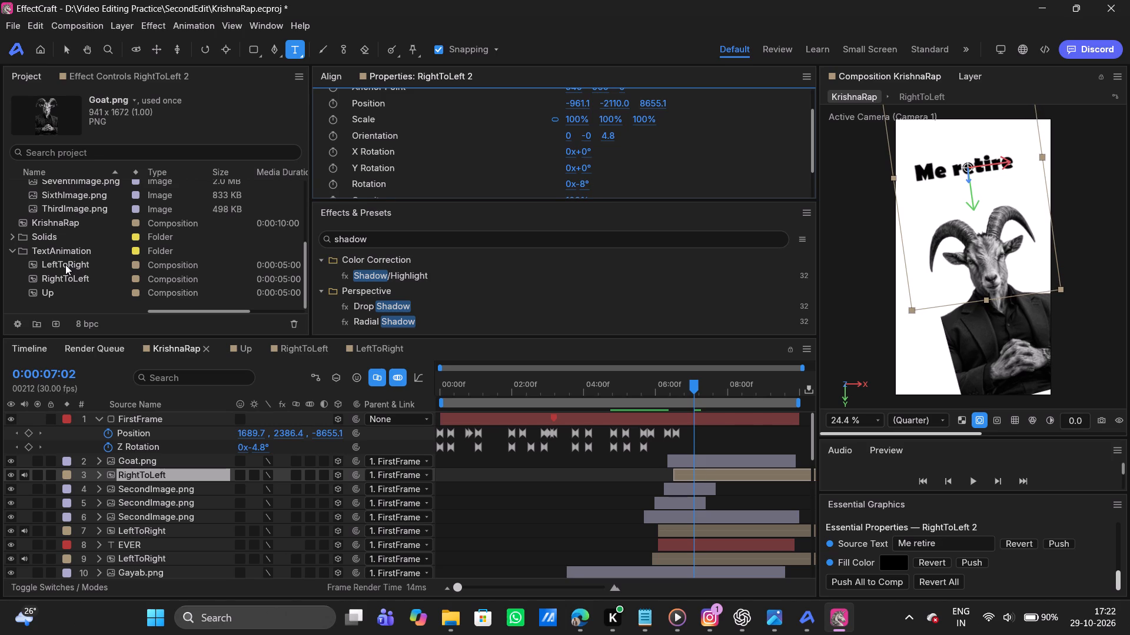
# Add the LeftToRight text animation composition directly below the Goat.png layer, starting at about 0:00:06:19.
pyautogui.moveTo(65, 265); pyautogui.dragTo(680, 464)
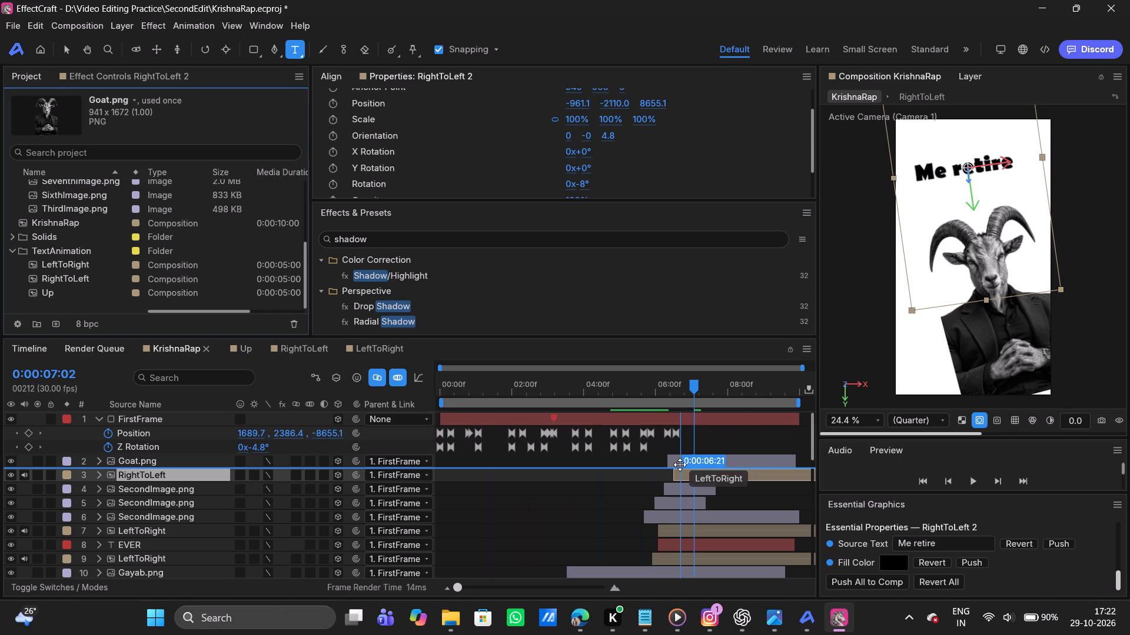
pyautogui.moveTo(680, 464); pyautogui.dragTo(677, 467)
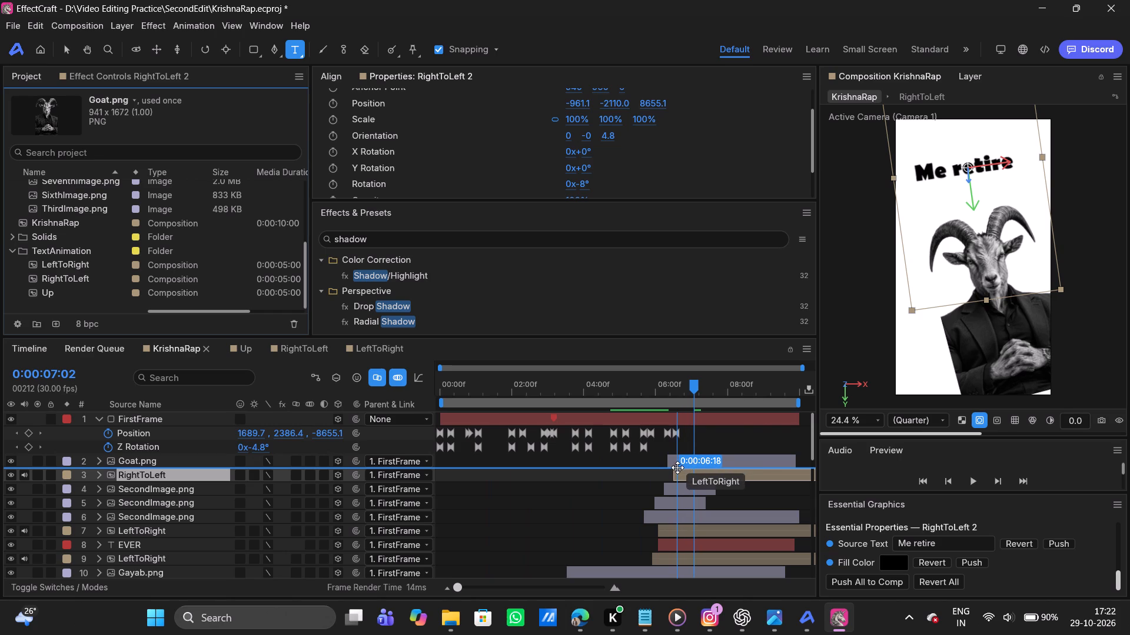
pyautogui.moveTo(677, 467); pyautogui.dragTo(678, 467)
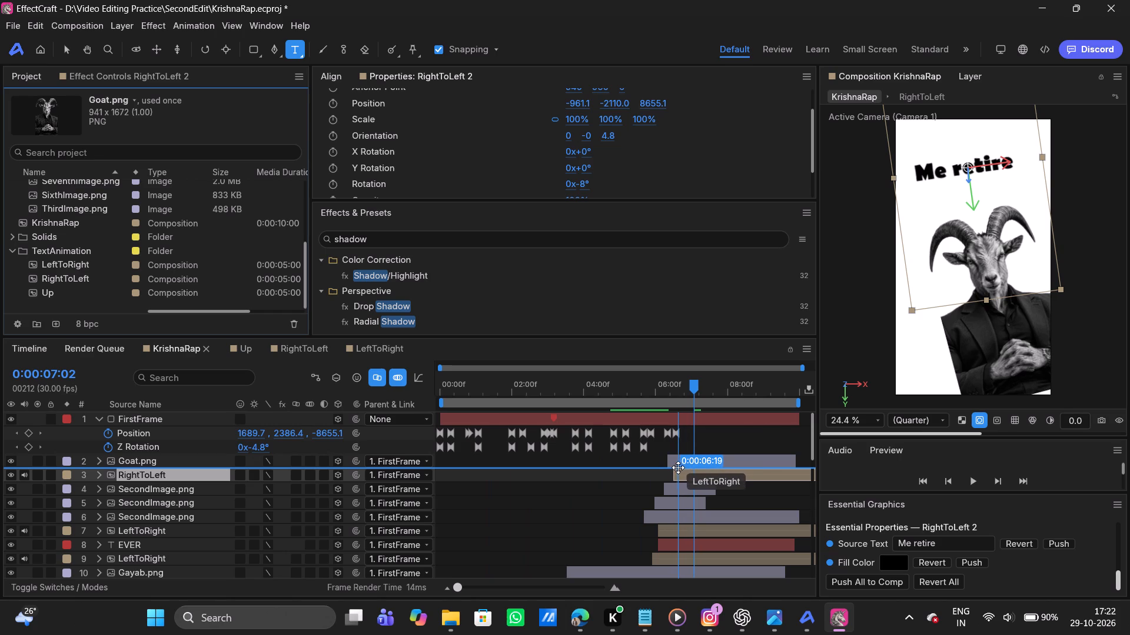
pyautogui.moveTo(678, 467); pyautogui.dragTo(679, 467)
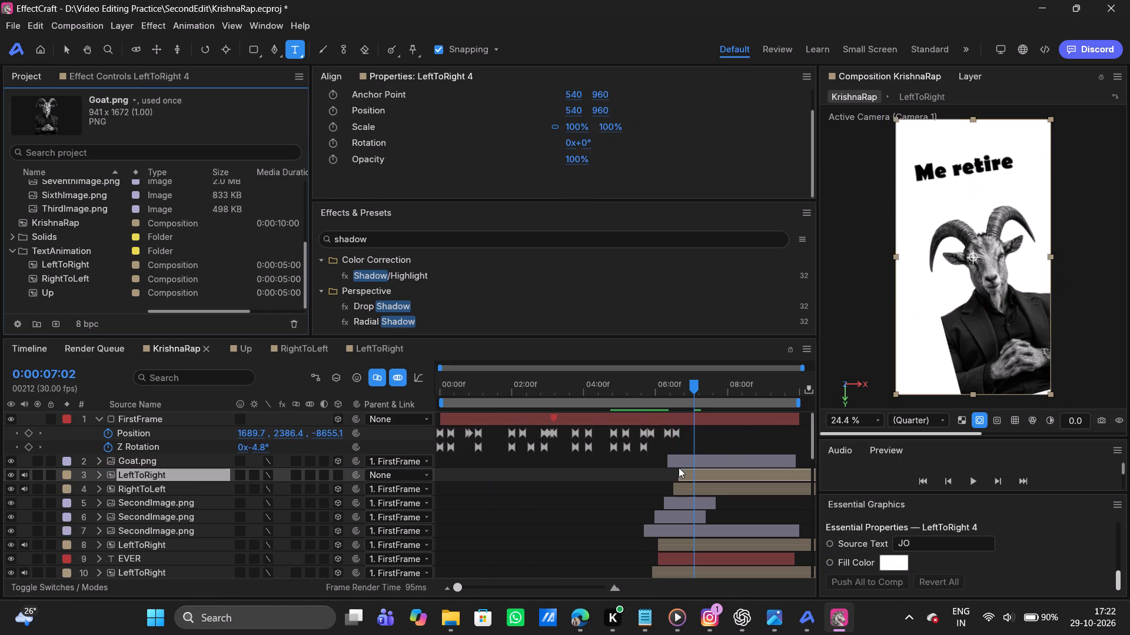
# Set the new LeftToRight layer's Source Text to "Hora".
pyautogui.click(687, 475)
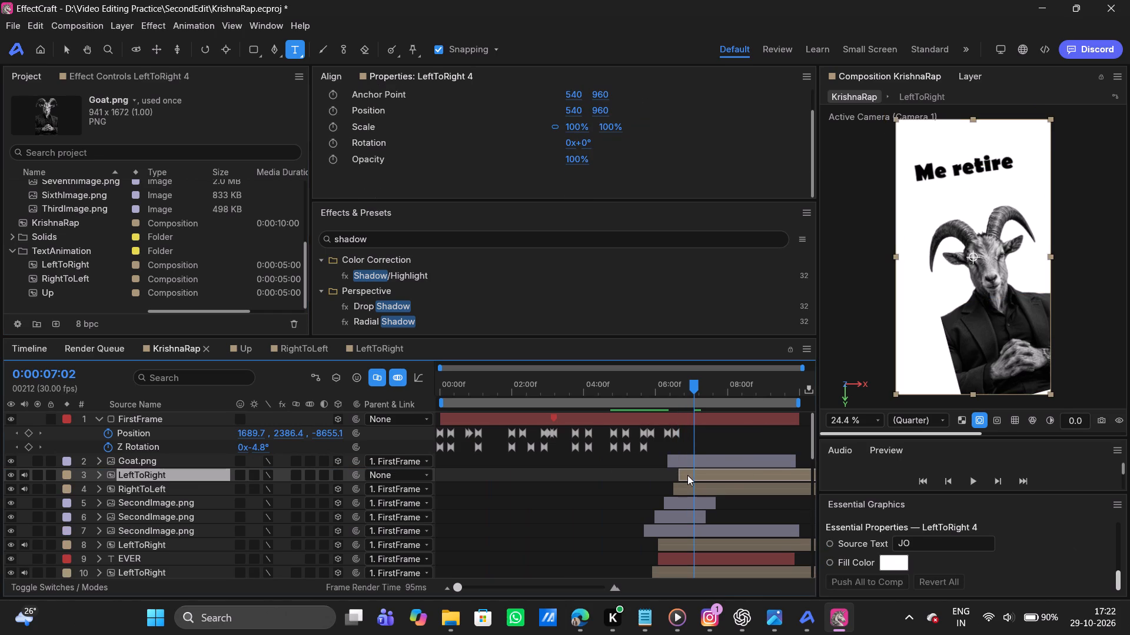
pyautogui.scroll(-2, 933, 536)
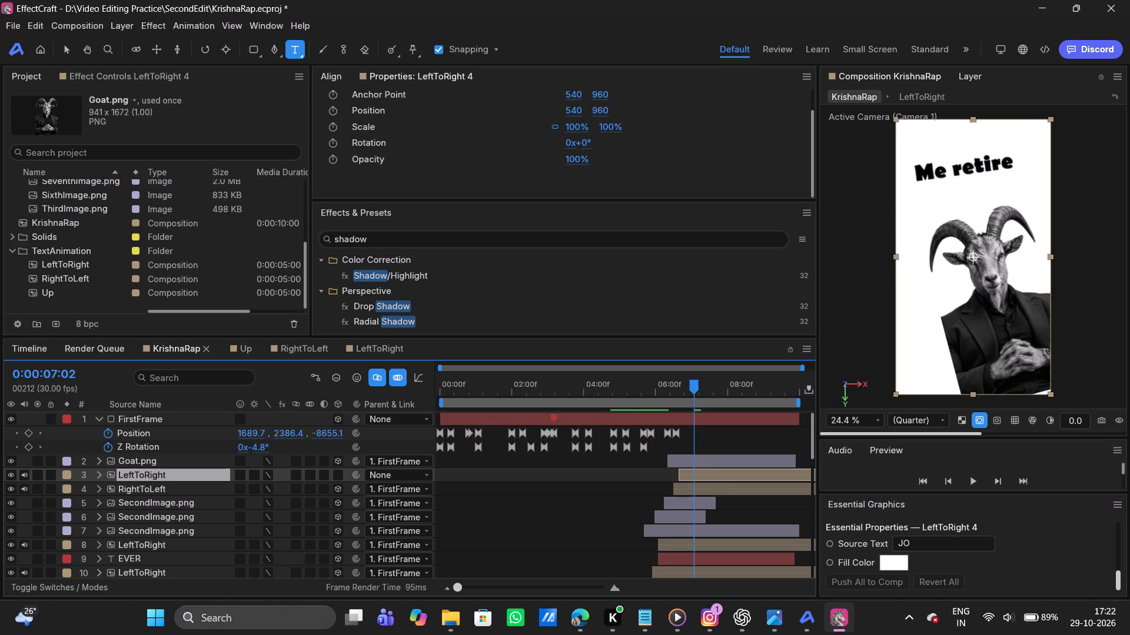
pyautogui.click(910, 550)
pyautogui.press('BackSpace')
pyautogui.press('BackSpace')
pyautogui.press('BackSpace')
pyautogui.write('Hora')
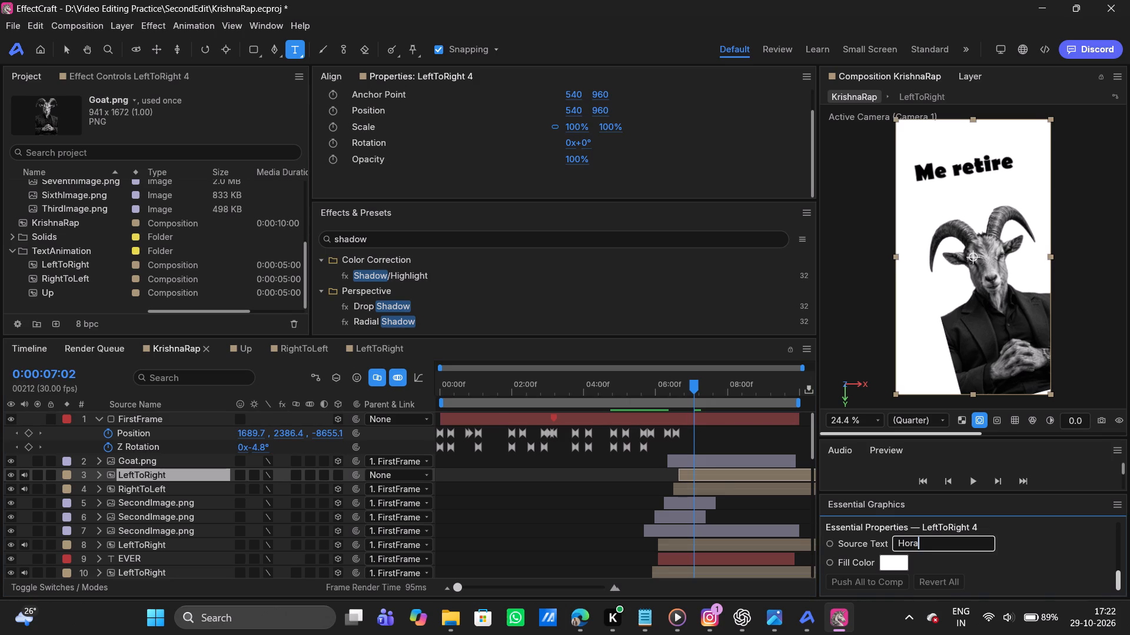
pyautogui.press('Return')
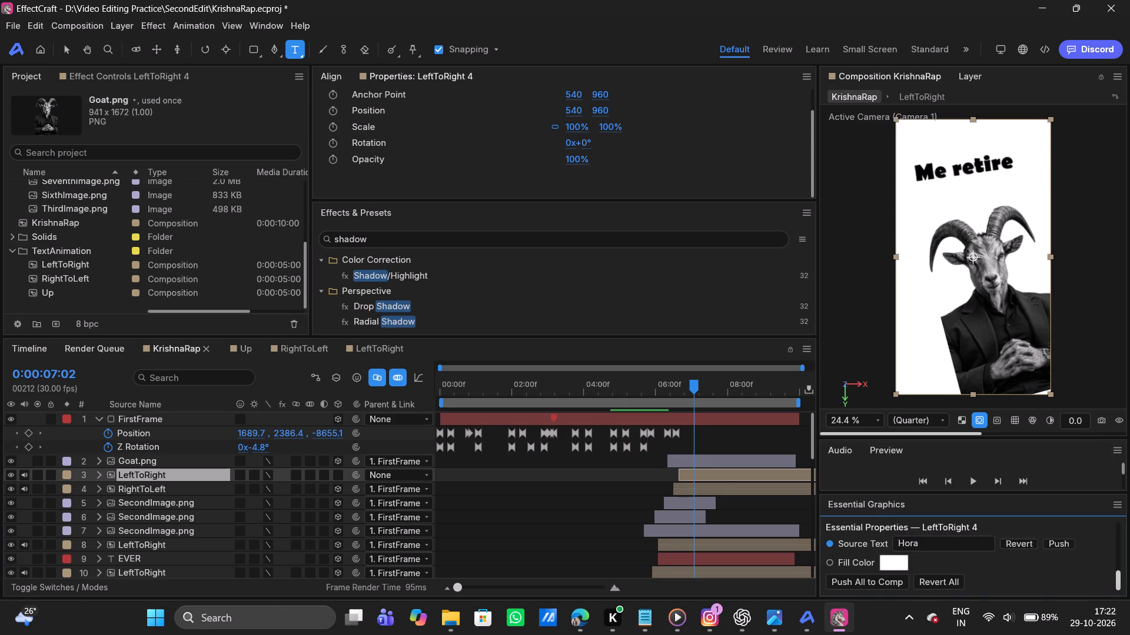
# Set the Fill Color of the "Hora" text layer to black.
pyautogui.click(896, 562)
pyautogui.moveTo(913, 486); pyautogui.dragTo(858, 563)
pyautogui.click(895, 562)
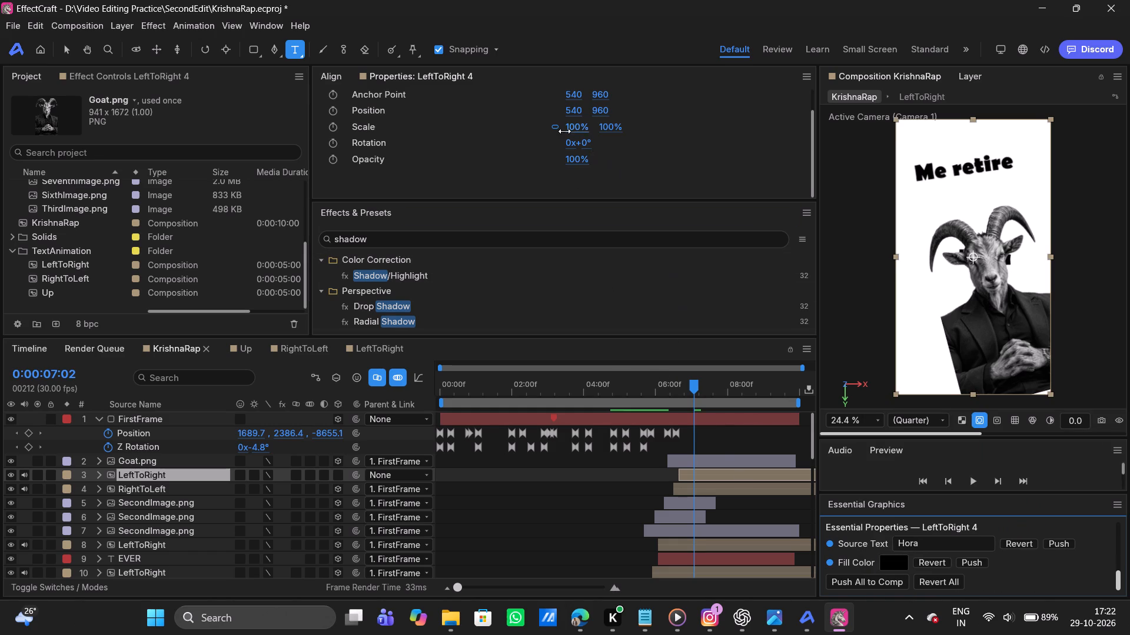
# Make the "Hora" LeftToRight layer 3D and parent it to FirstFrame.
pyautogui.click(340, 473)
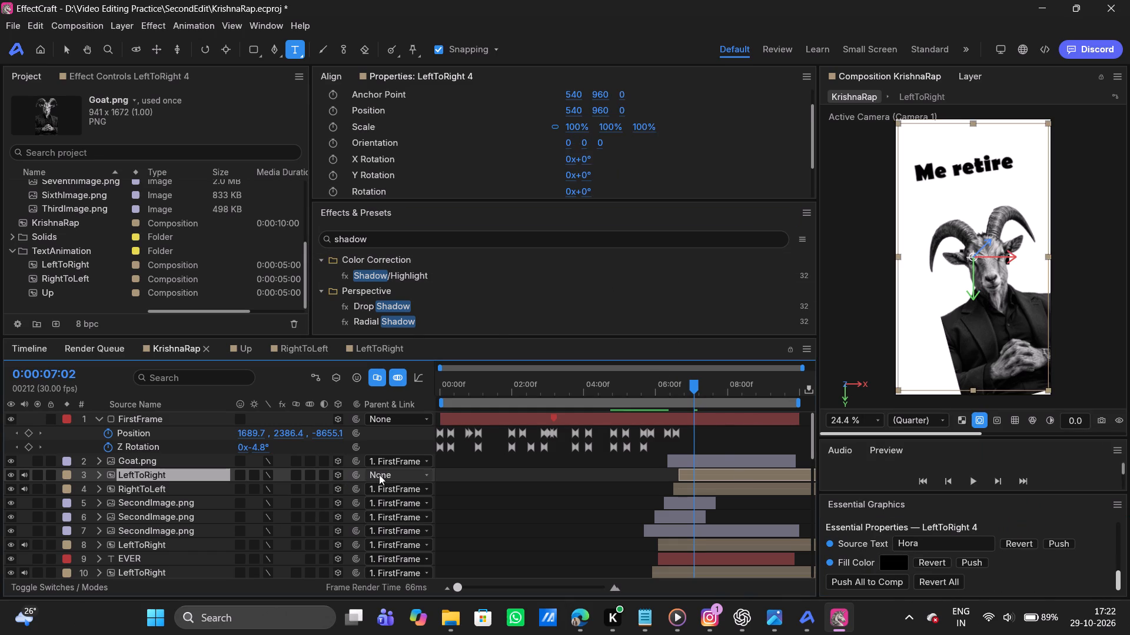
pyautogui.click(382, 474)
pyautogui.click(416, 60)
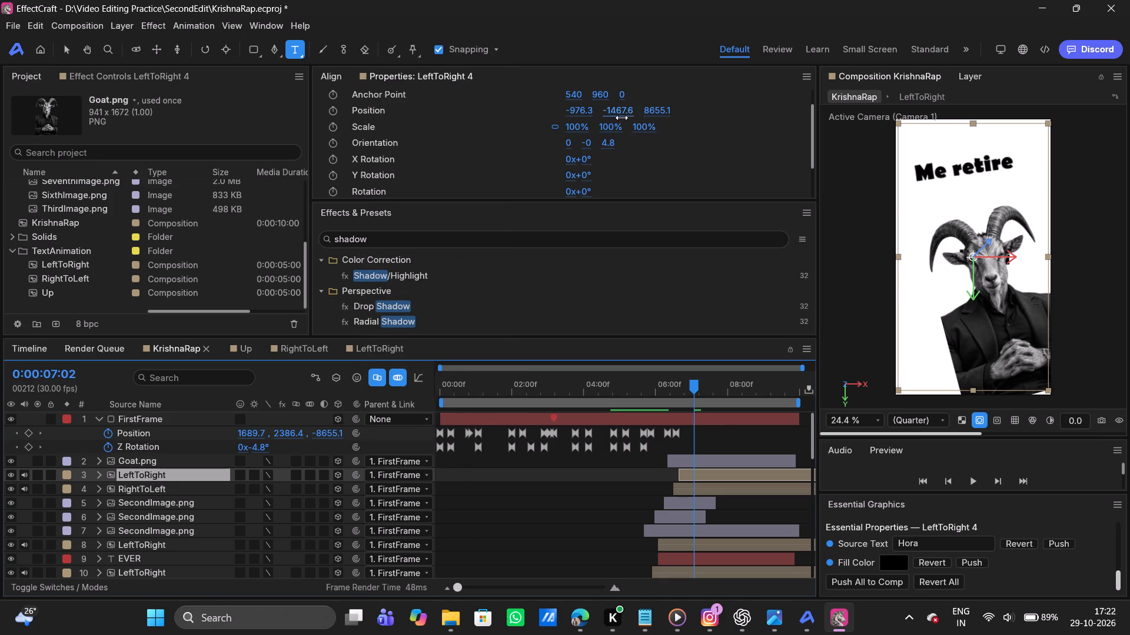
# Move the "Hora" LeftToRight layer up beneath "Me retire", to a Position of about -996.3, -1958.8.
pyautogui.moveTo(622, 117); pyautogui.dragTo(348, 112)
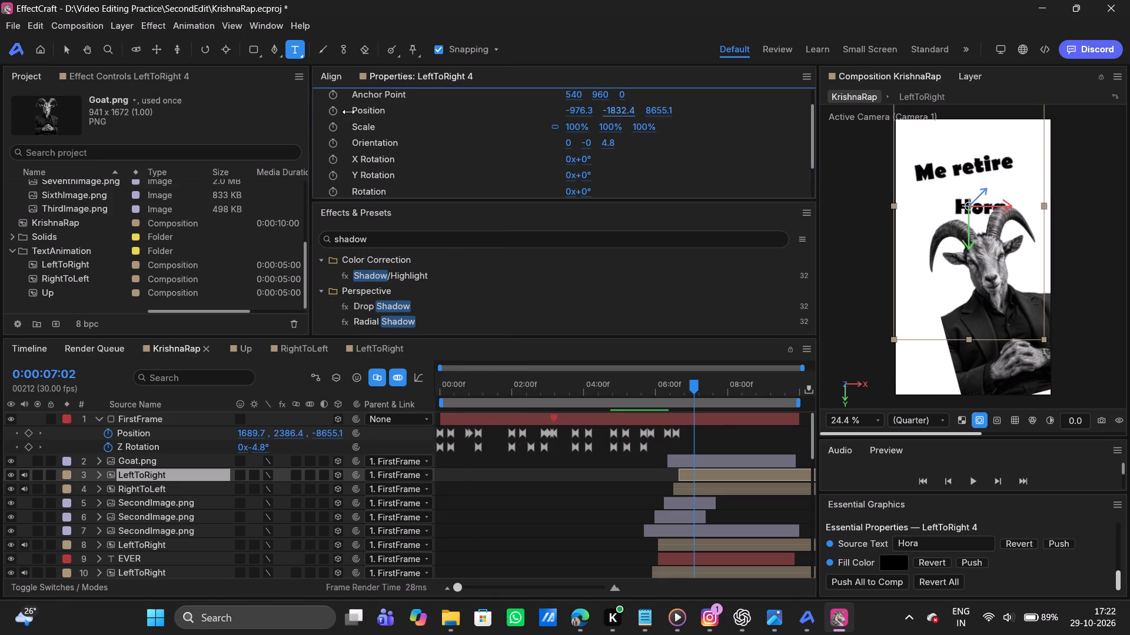
pyautogui.moveTo(348, 112); pyautogui.dragTo(248, 106)
pyautogui.moveTo(619, 113); pyautogui.dragTo(627, 112)
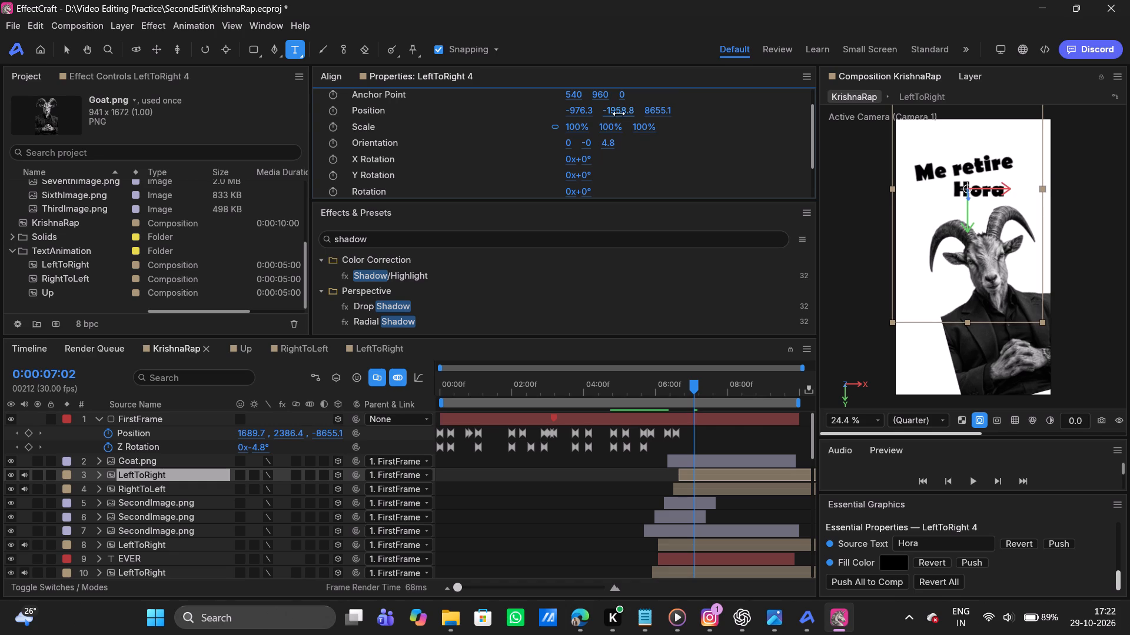
pyautogui.moveTo(579, 113); pyautogui.dragTo(560, 113)
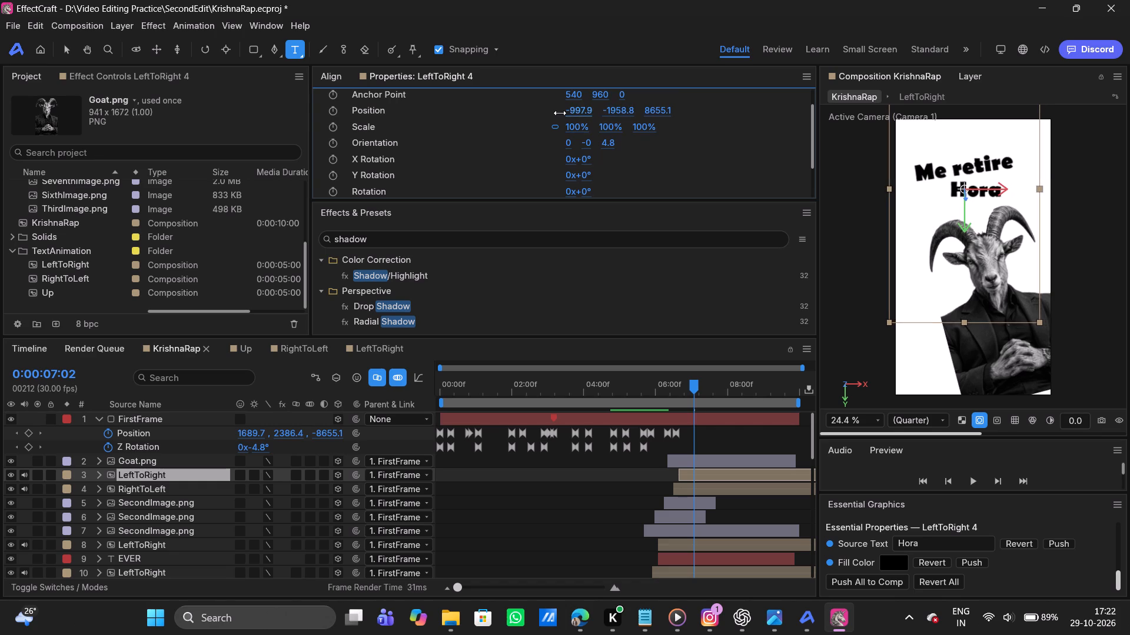
pyautogui.moveTo(560, 113); pyautogui.dragTo(561, 113)
# Tilt the "Hora" layer counterclockwise to a Rotation of -10°.
pyautogui.moveTo(591, 192); pyautogui.dragTo(605, 190)
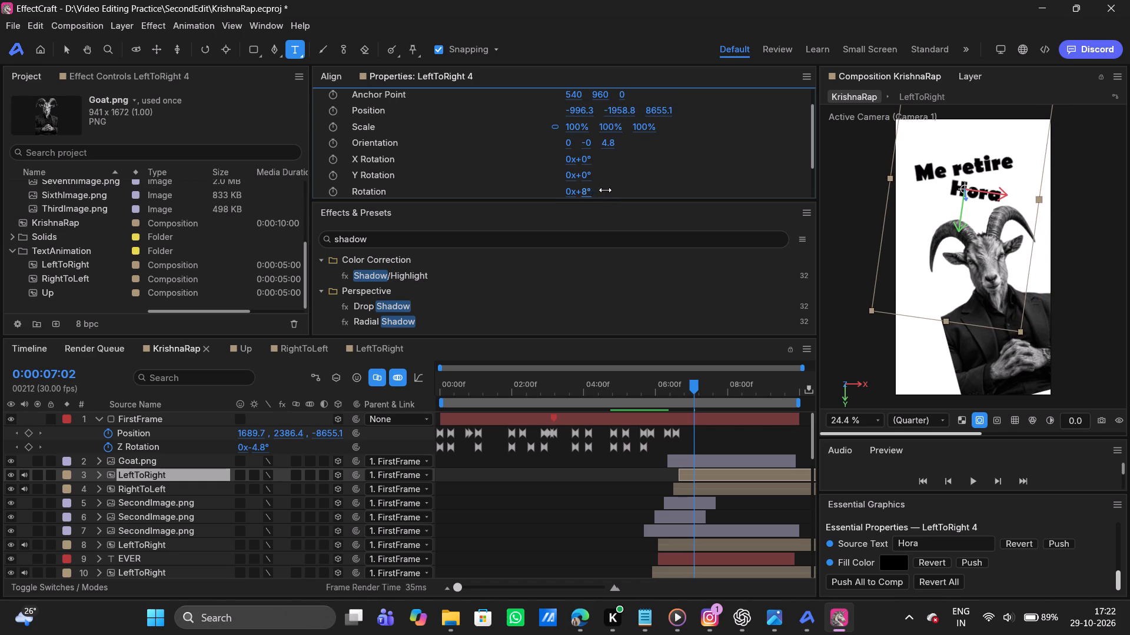
pyautogui.moveTo(605, 190); pyautogui.dragTo(734, 176)
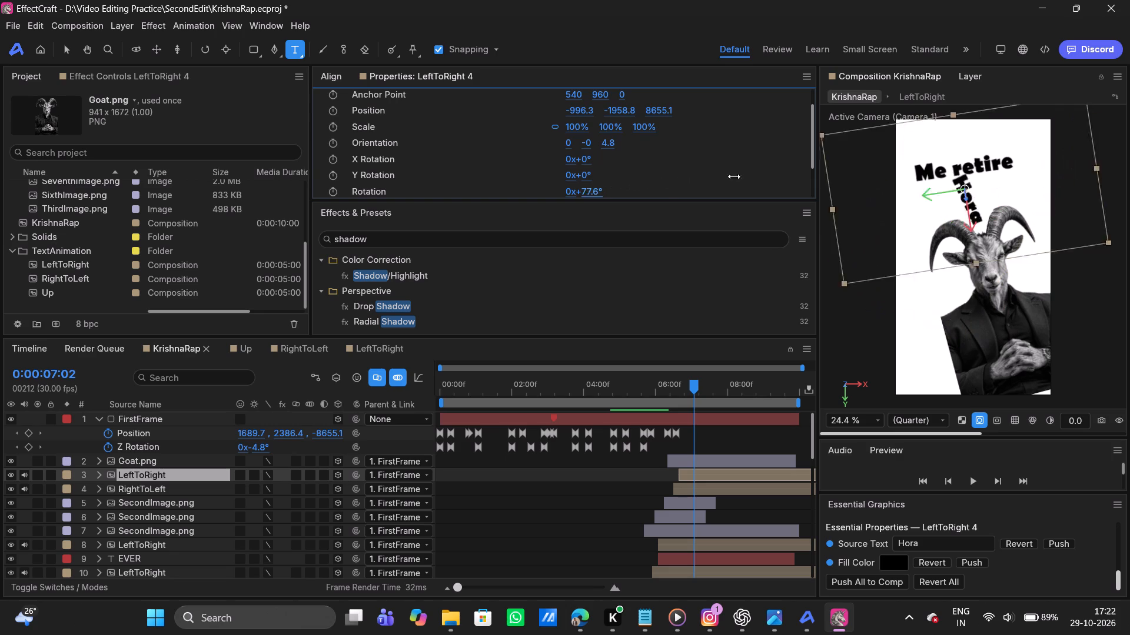
pyautogui.moveTo(734, 176); pyautogui.dragTo(549, 179)
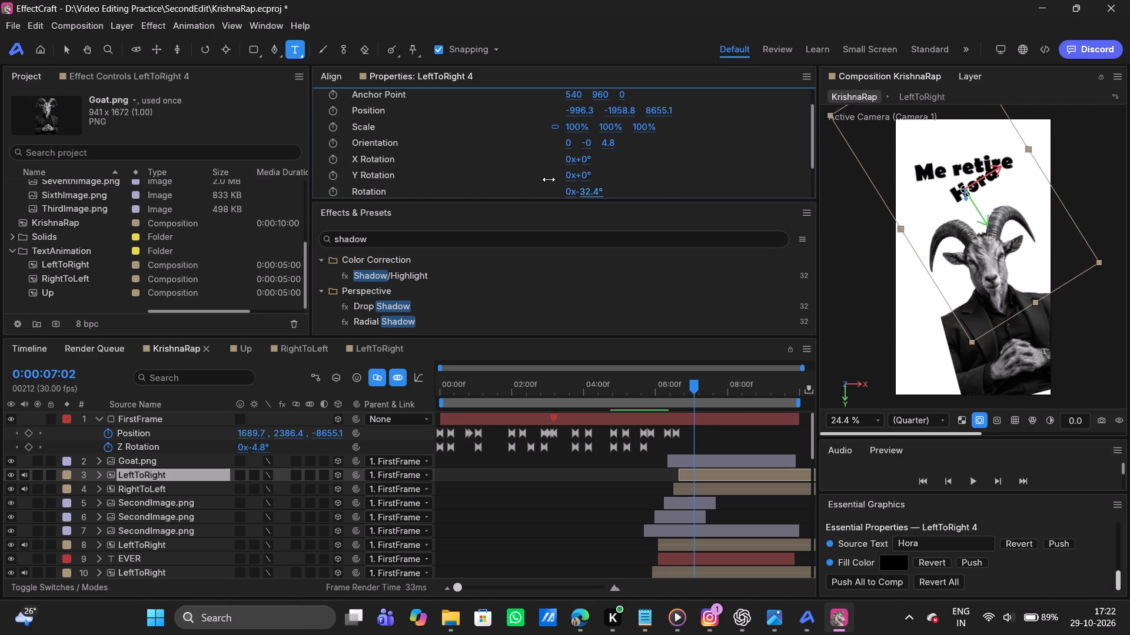
pyautogui.moveTo(549, 179); pyautogui.dragTo(563, 176)
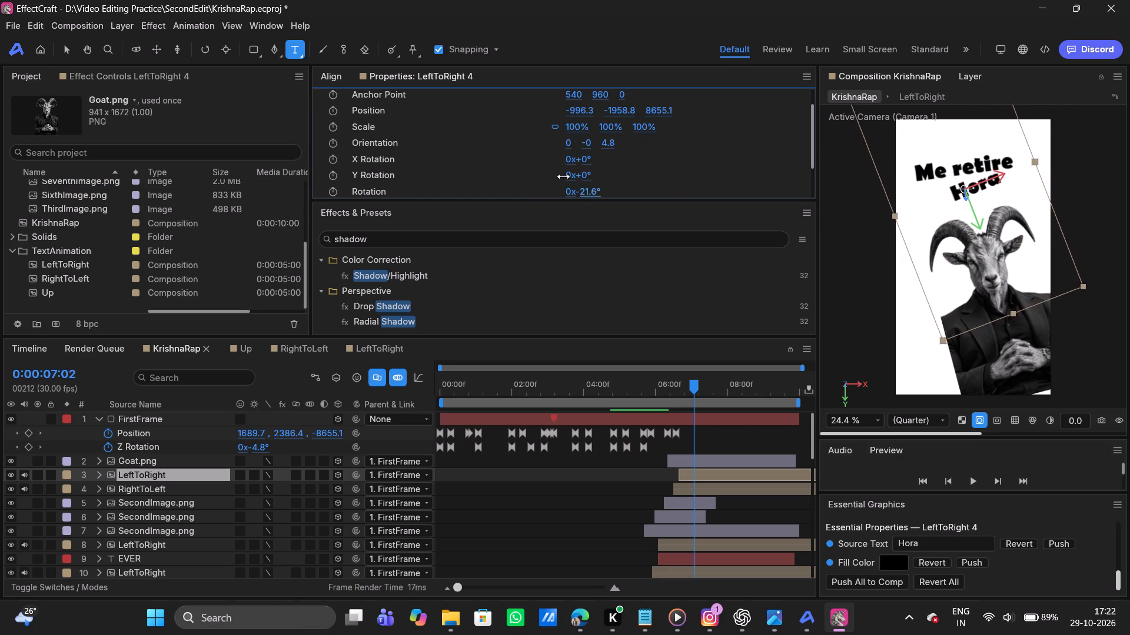
pyautogui.moveTo(563, 176); pyautogui.dragTo(594, 170)
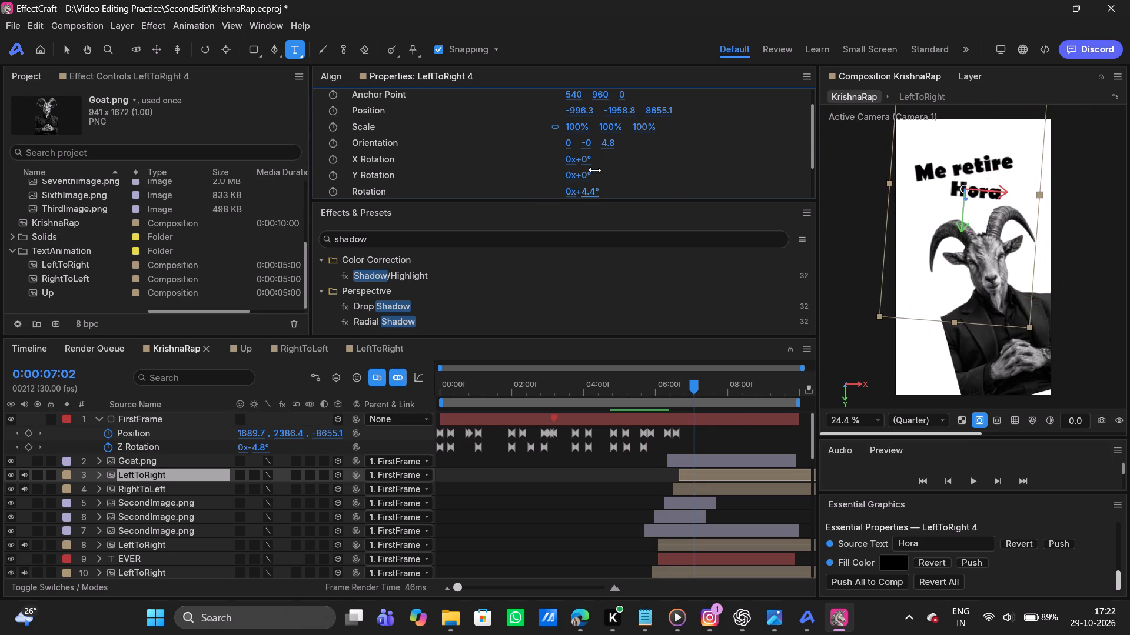
pyautogui.moveTo(594, 170); pyautogui.dragTo(579, 172)
# Fine-tune the "Hora" layer's X and Y Position to about -1028.3, -1969.2.
pyautogui.scroll(1, 579, 172)
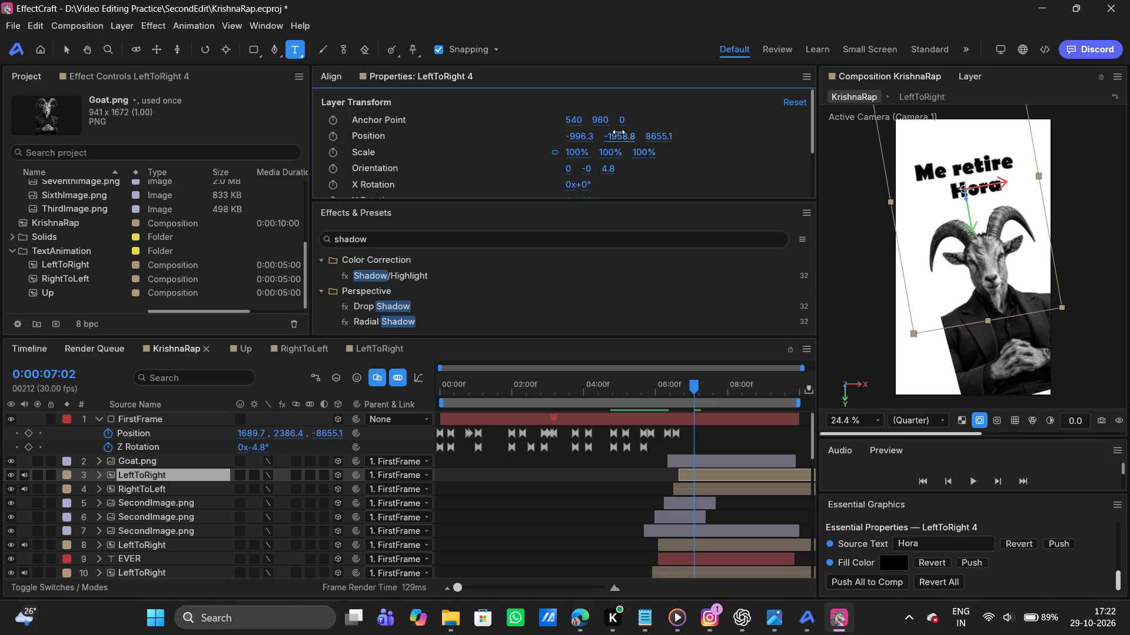
pyautogui.moveTo(584, 138); pyautogui.dragTo(563, 139)
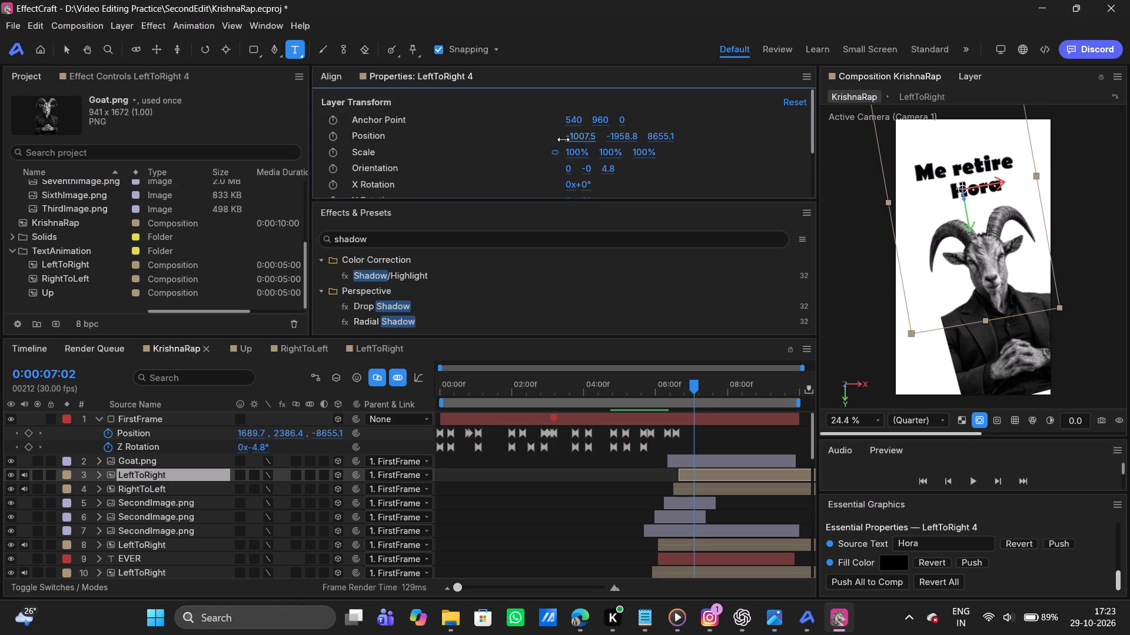
pyautogui.moveTo(563, 139); pyautogui.dragTo(559, 141)
pyautogui.moveTo(614, 137); pyautogui.dragTo(597, 135)
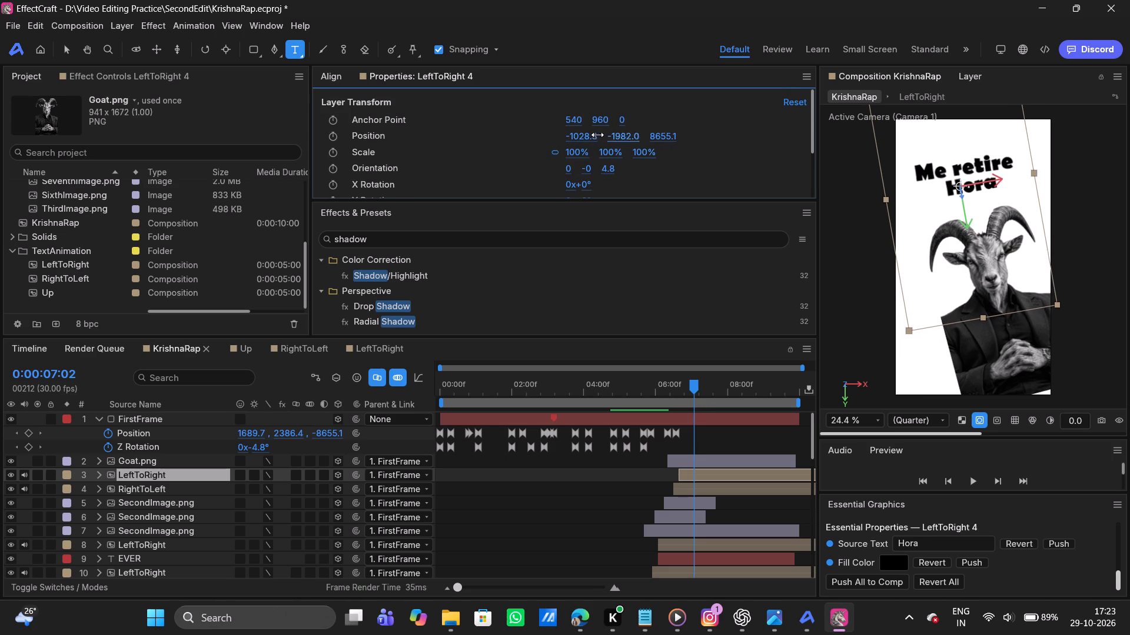
pyautogui.moveTo(597, 135); pyautogui.dragTo(604, 131)
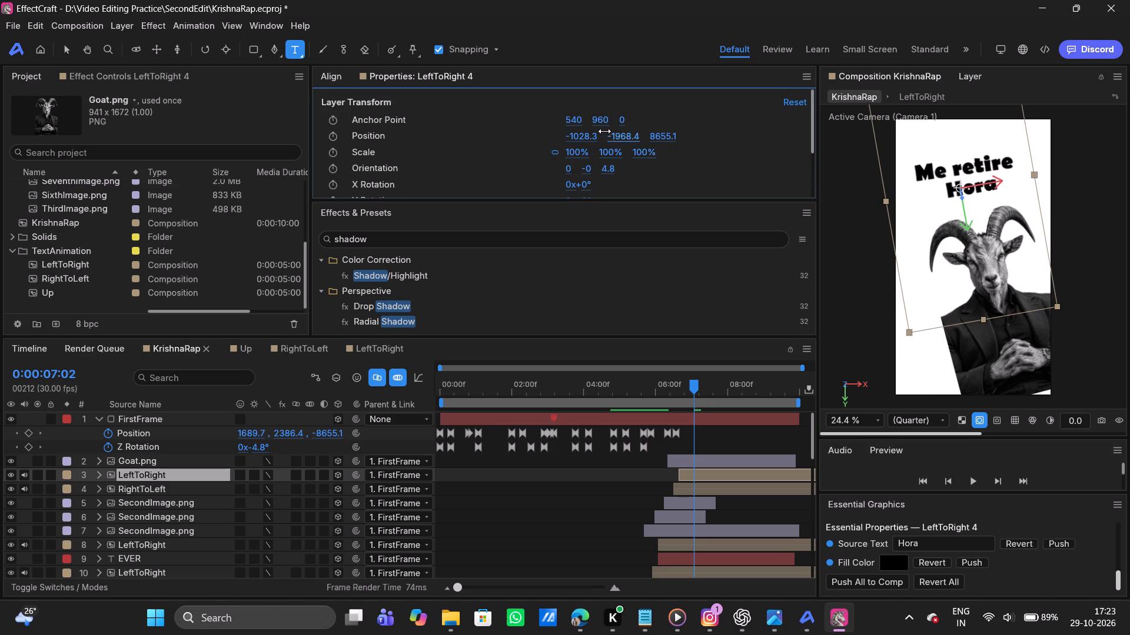
pyautogui.moveTo(604, 131); pyautogui.dragTo(604, 131)
pyautogui.scroll(-1, 604, 131)
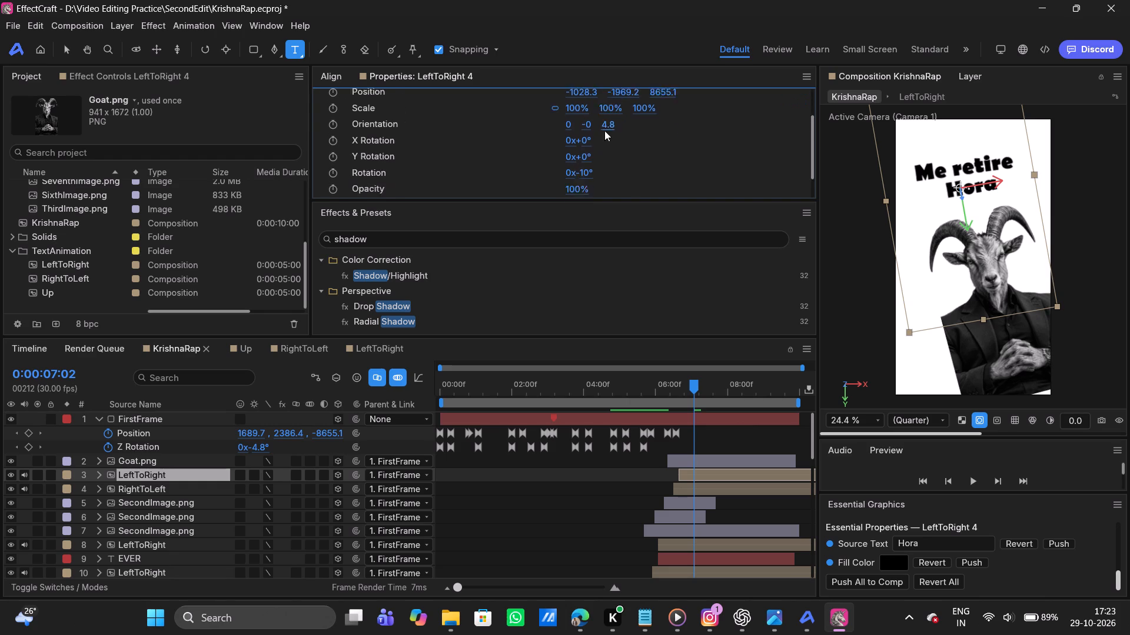
pyautogui.scroll(-1, 604, 131)
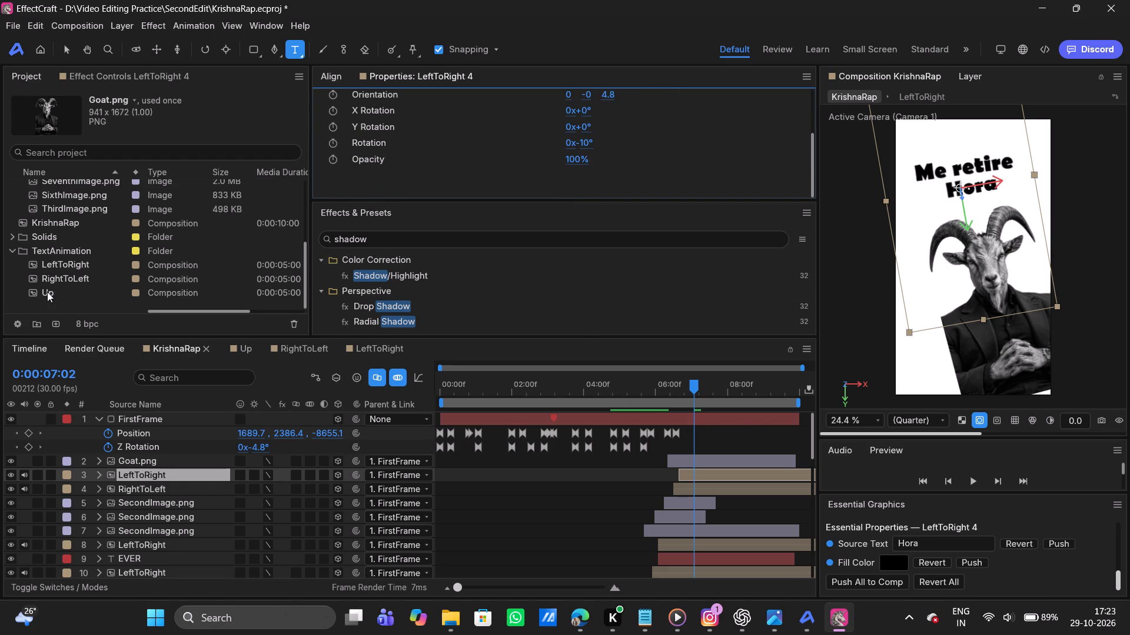
# Add the Up text animation composition directly below the Goat.png layer, starting at about 0:00:06:24.
pyautogui.moveTo(47, 292); pyautogui.dragTo(685, 463)
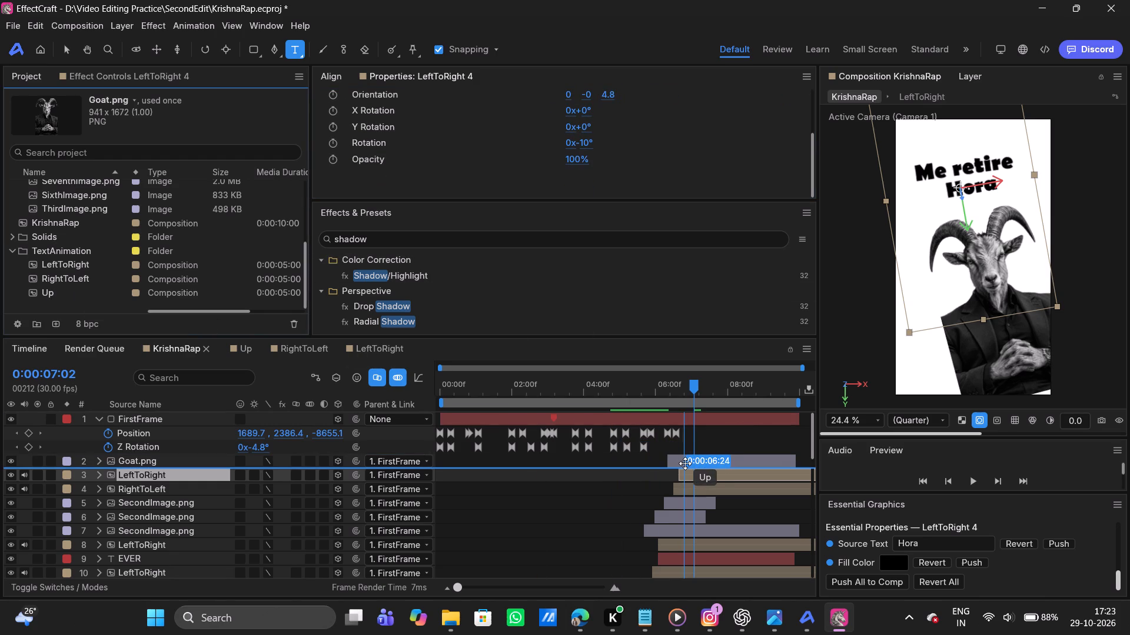
pyautogui.moveTo(685, 463); pyautogui.dragTo(685, 464)
# Set the new Up layer's Source Text to "Goat".
pyautogui.click(925, 543)
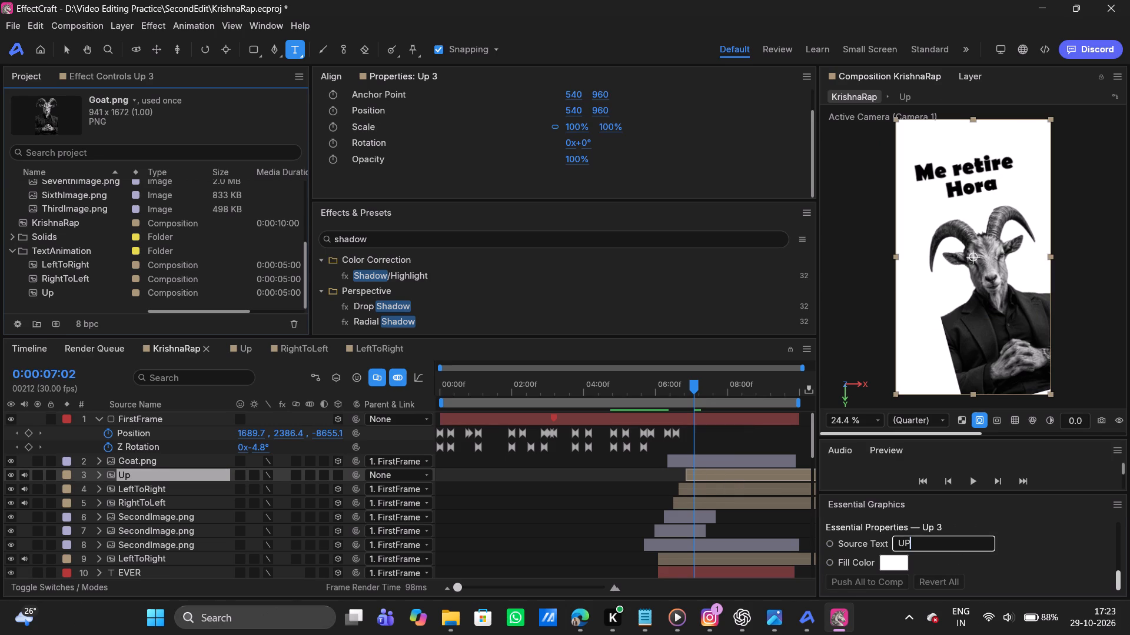
pyautogui.press('BackSpace')
pyautogui.press('BackSpace')
pyautogui.press('BackSpace')
pyautogui.press('BackSpace')
pyautogui.write('Goat')
pyautogui.press('Return')
# Set the Fill Color of the "Goat" text layer to red, FF0000.
pyautogui.click(895, 559)
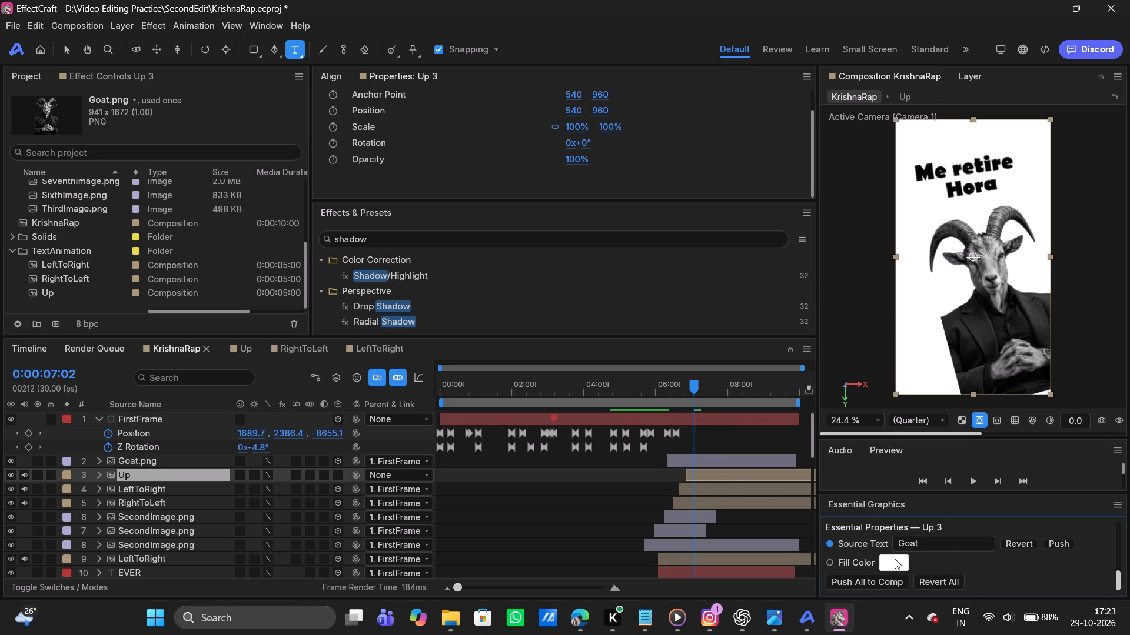
pyautogui.moveTo(902, 450); pyautogui.dragTo(1089, 333)
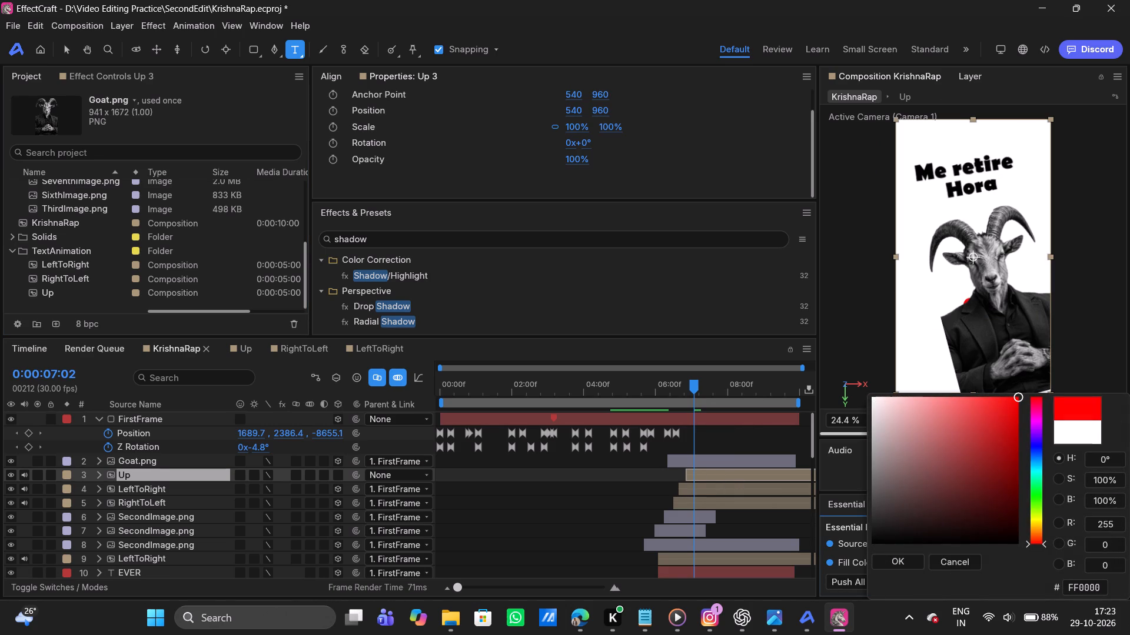
pyautogui.click(901, 560)
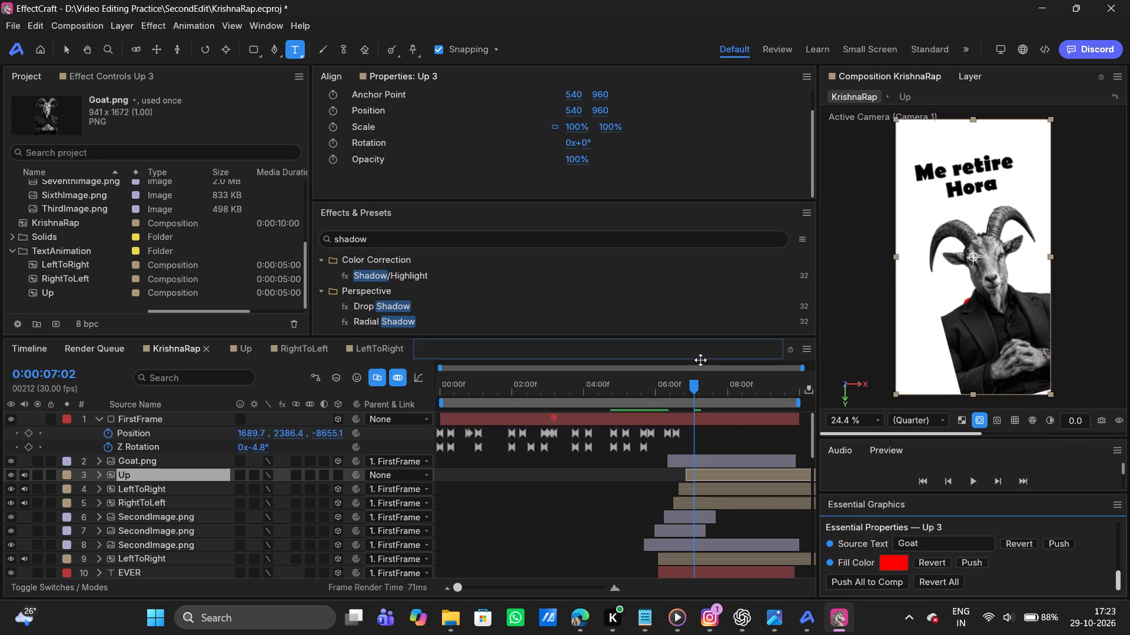
# At 0:00:07:18, make the "Goat" Up layer 3D and parent it to FirstFrame.
pyautogui.moveTo(694, 387); pyautogui.dragTo(713, 385)
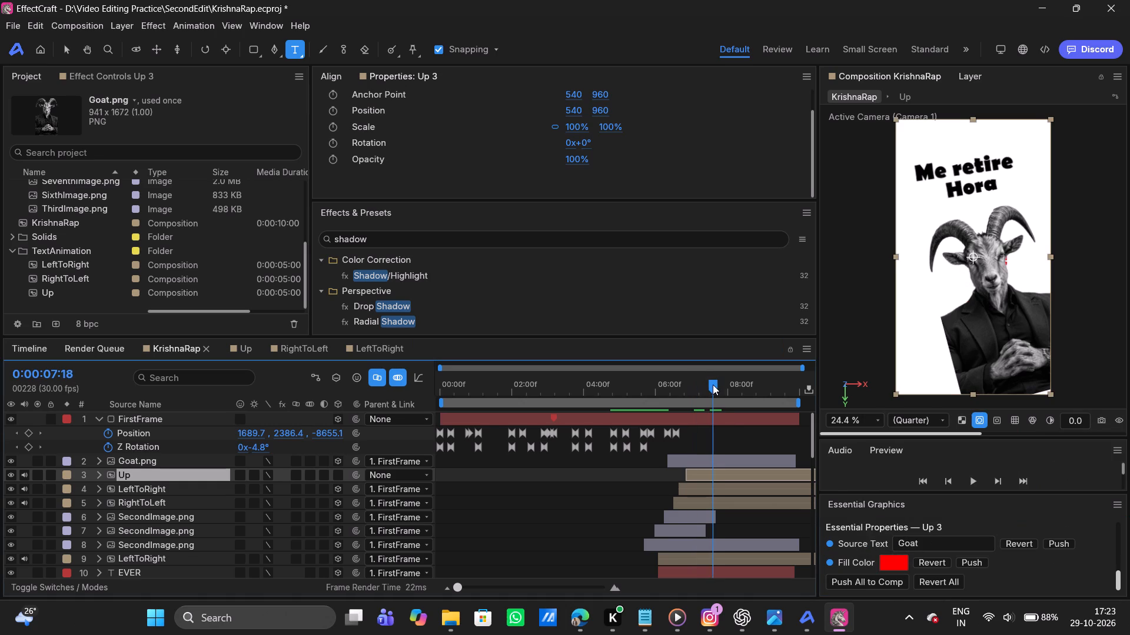
pyautogui.moveTo(713, 385); pyautogui.dragTo(713, 384)
pyautogui.click(340, 472)
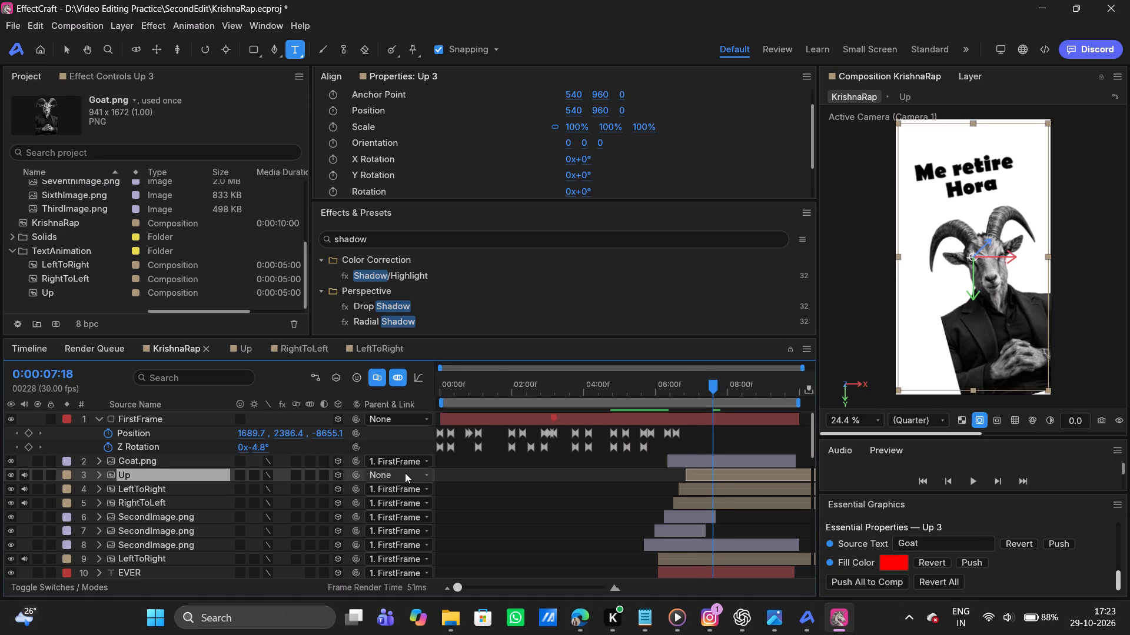
pyautogui.click(405, 473)
pyautogui.click(405, 65)
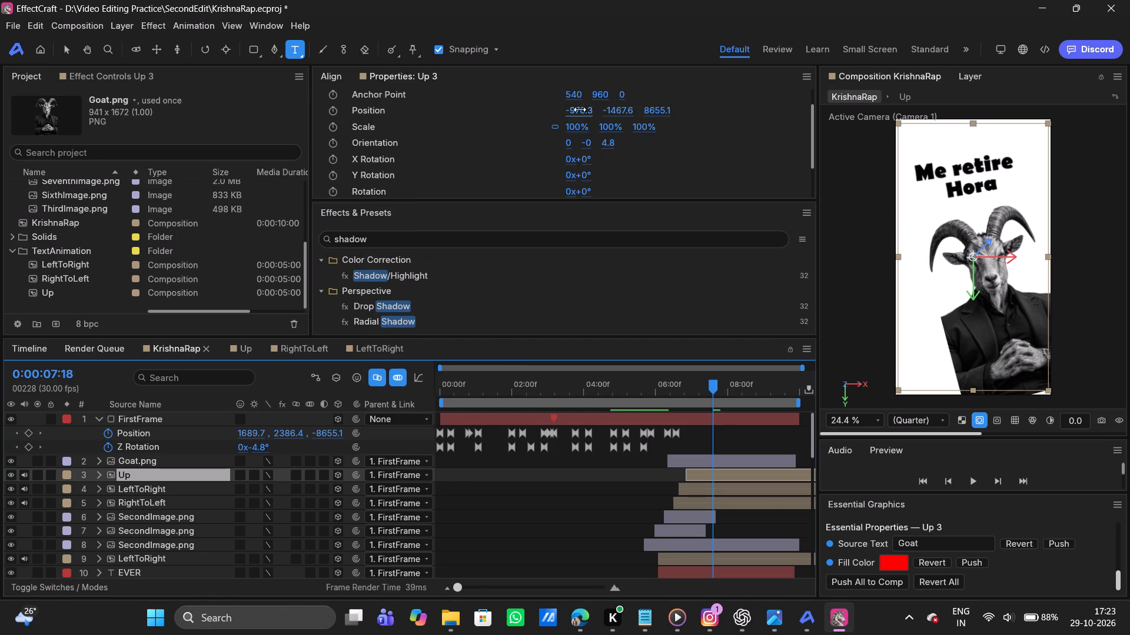
# Raise the "Goat" layer below "Hora" by setting its Y Position to about -1803.6.
pyautogui.moveTo(580, 109); pyautogui.dragTo(448, 98)
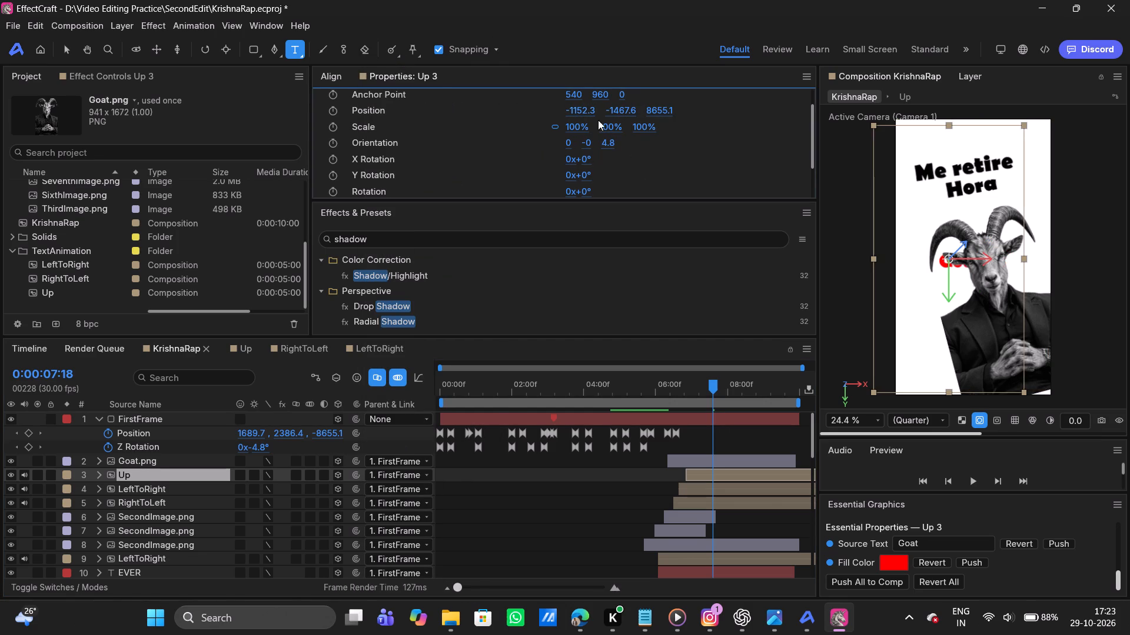
pyautogui.hotkey('ctrl', 'z')
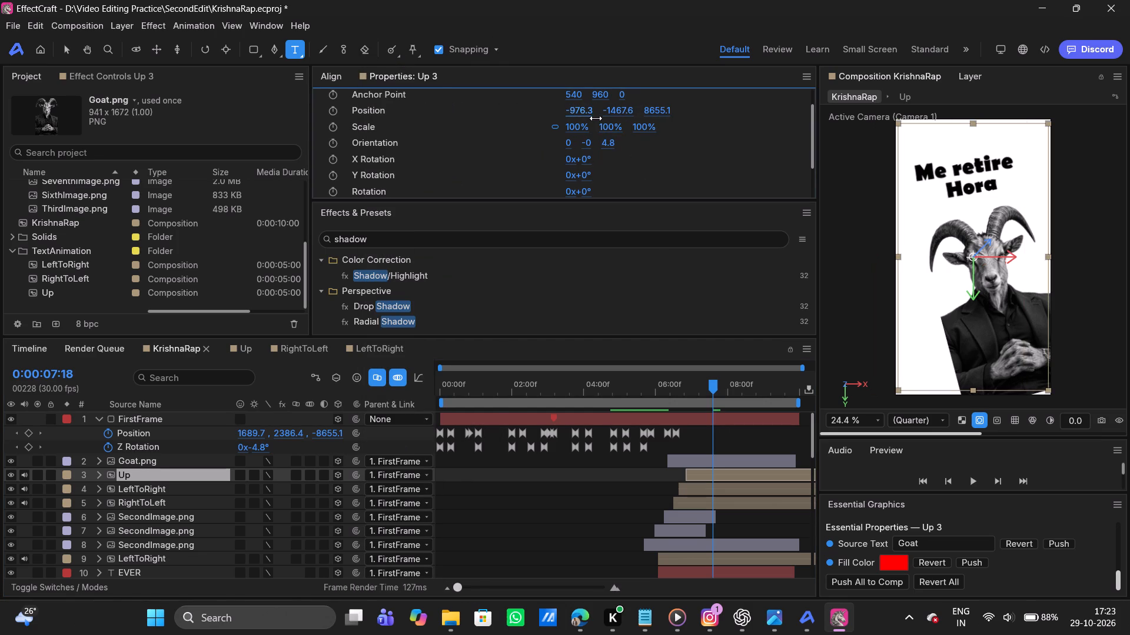
pyautogui.moveTo(623, 113); pyautogui.dragTo(441, 80)
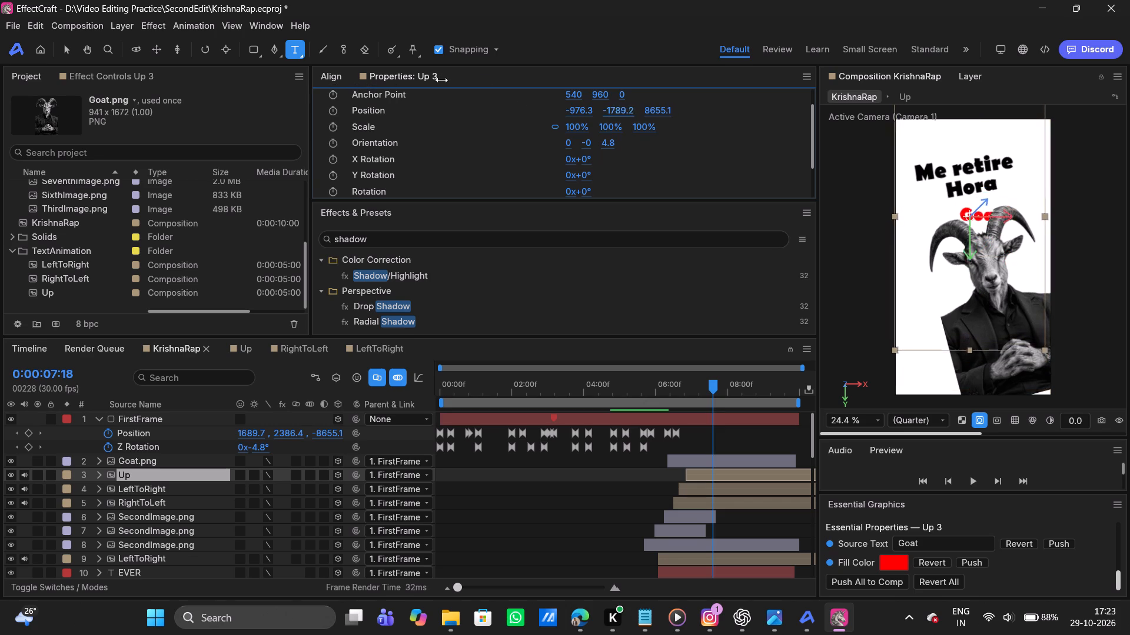
pyautogui.moveTo(441, 80); pyautogui.dragTo(373, 71)
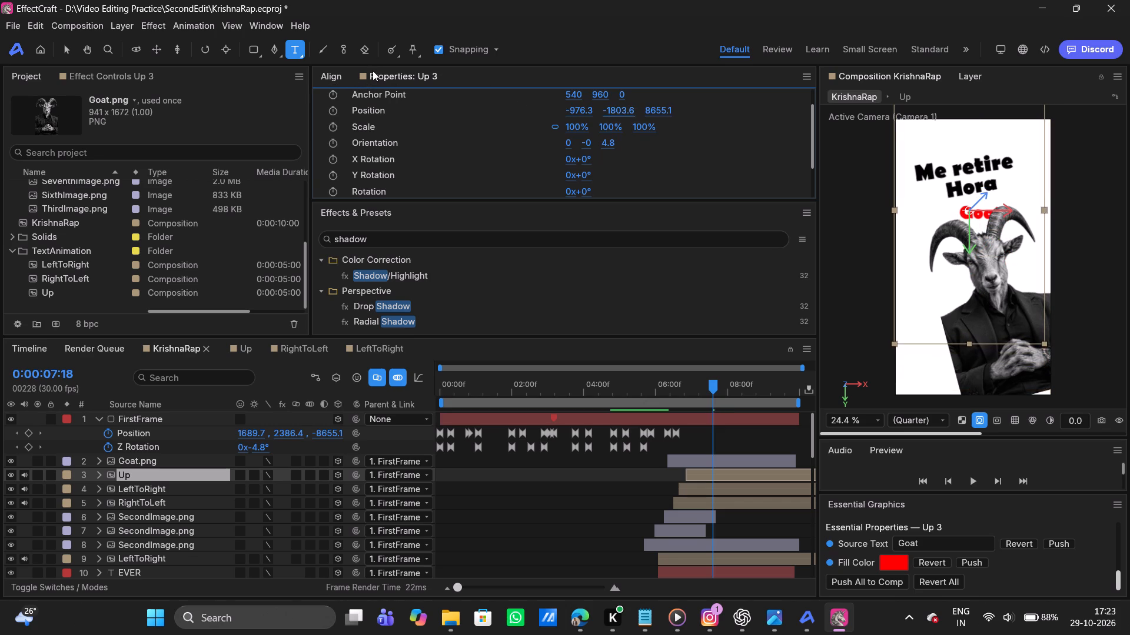
# Enlarge the "Goat" layer to a Scale of about 230.4% and shift its X Position to about -1183.5.
pyautogui.moveTo(571, 131); pyautogui.dragTo(614, 129)
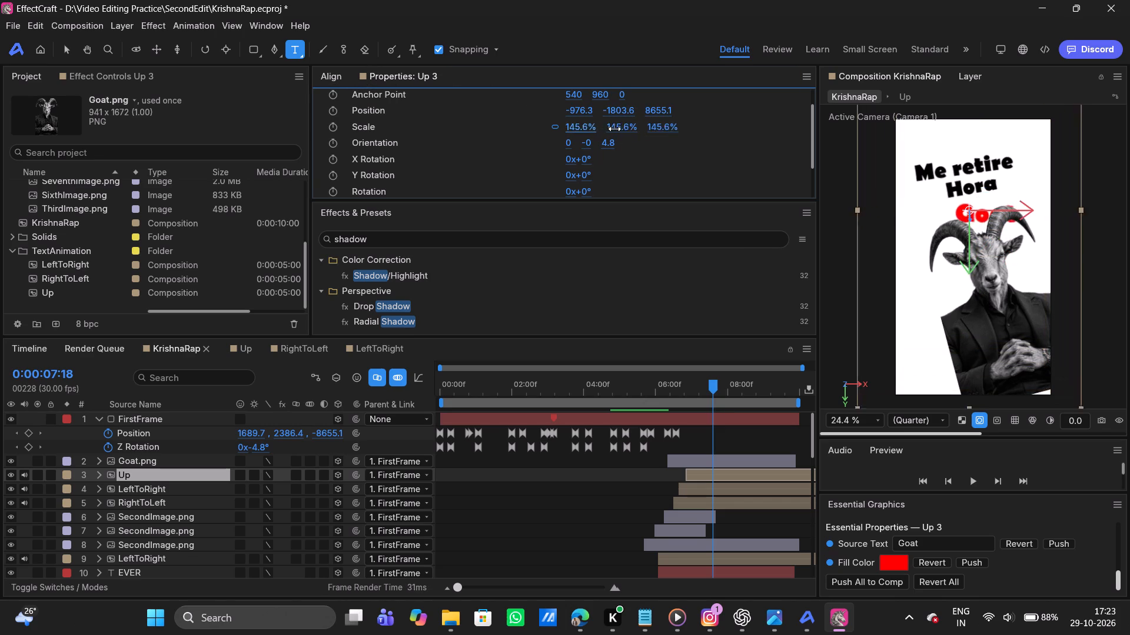
pyautogui.moveTo(614, 129); pyautogui.dragTo(669, 125)
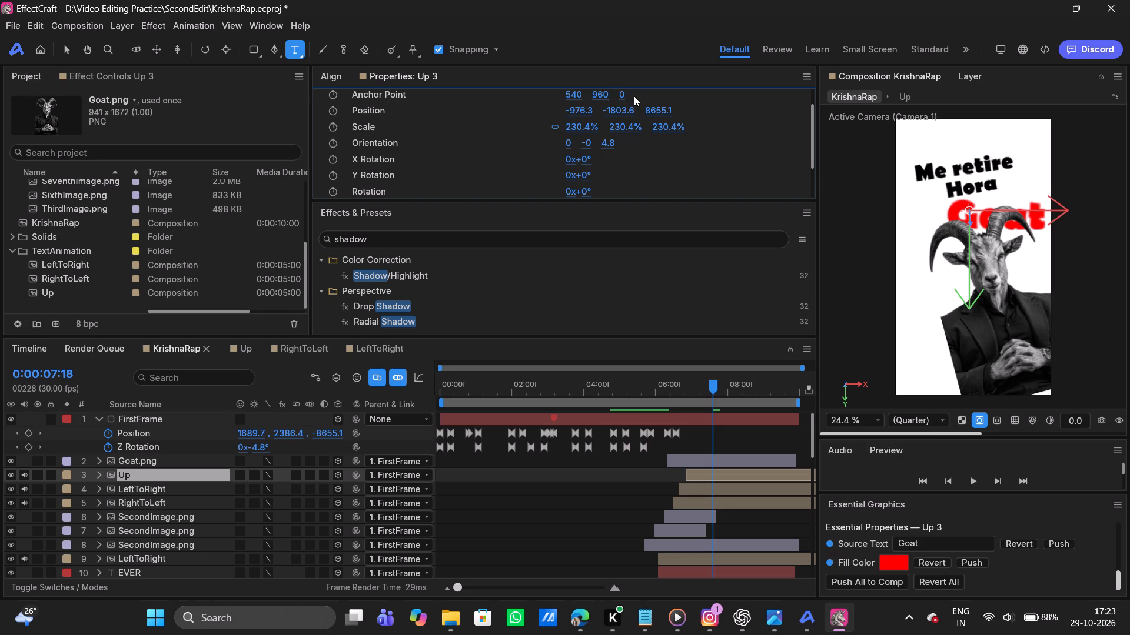
pyautogui.moveTo(576, 106); pyautogui.dragTo(420, 119)
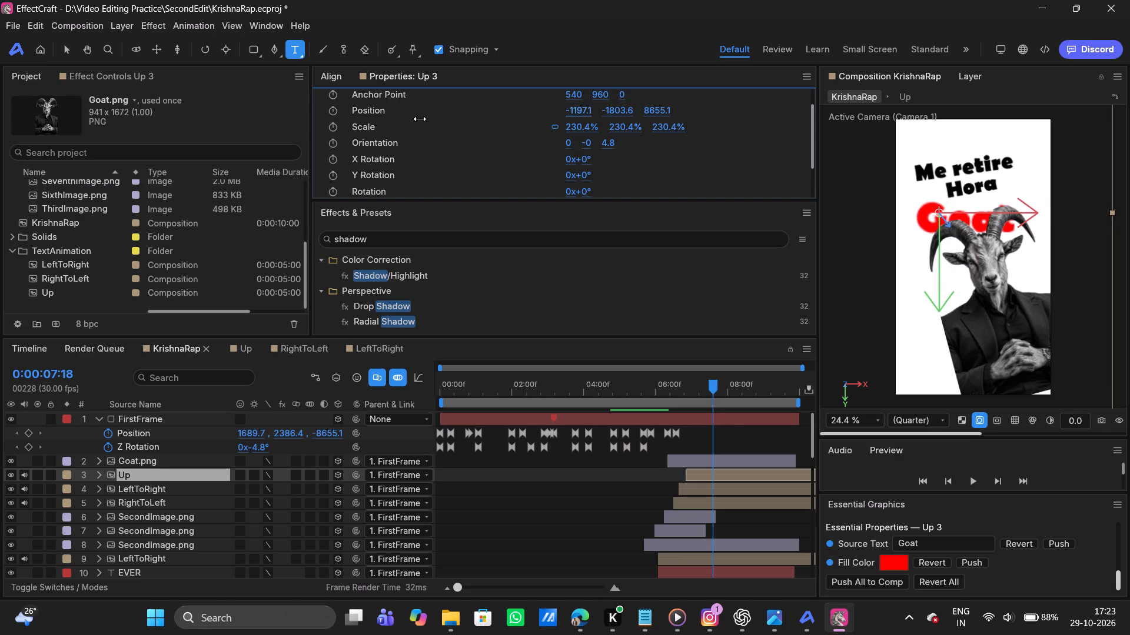
pyautogui.moveTo(420, 119); pyautogui.dragTo(420, 118)
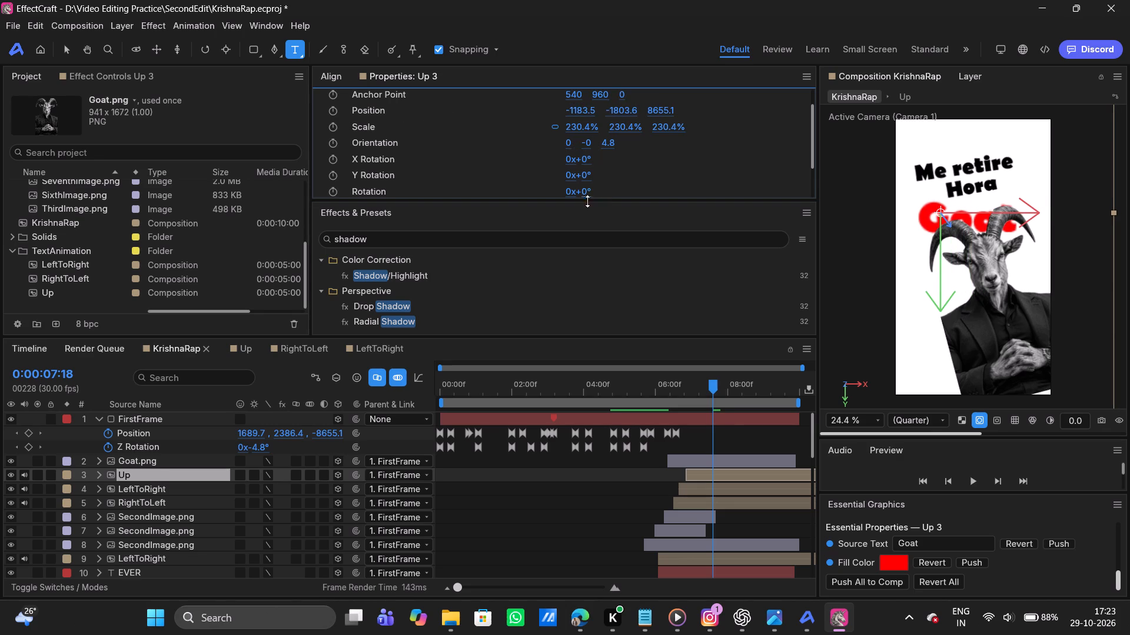
# Tilt the "Goat" layer counterclockwise to a Rotation of about -17°.
pyautogui.moveTo(588, 192); pyautogui.dragTo(549, 187)
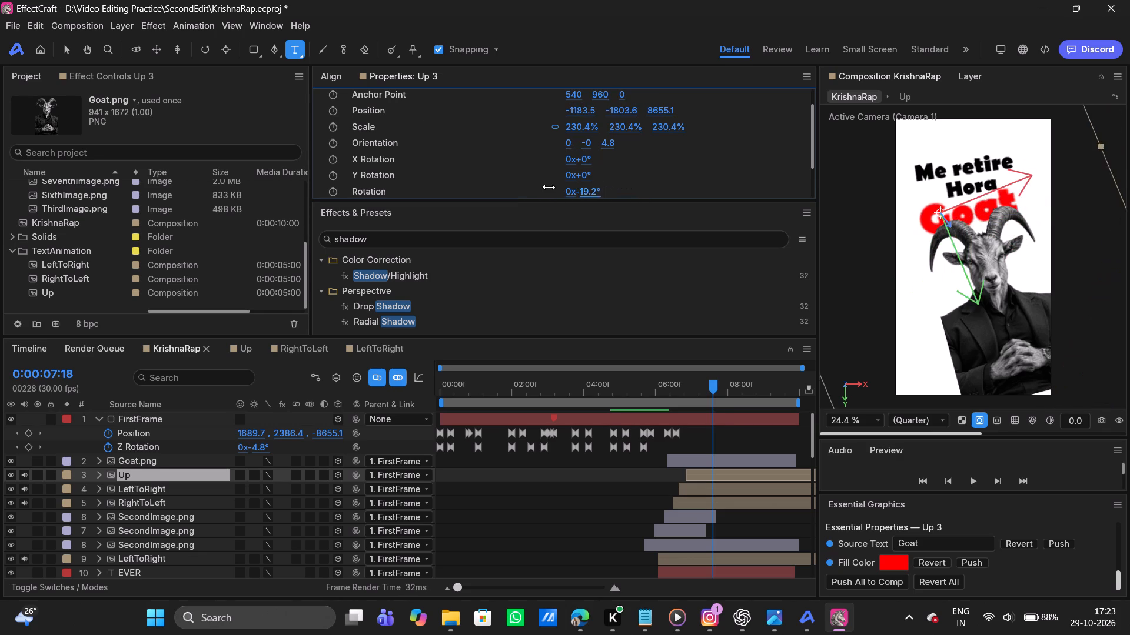
pyautogui.moveTo(549, 187); pyautogui.dragTo(524, 189)
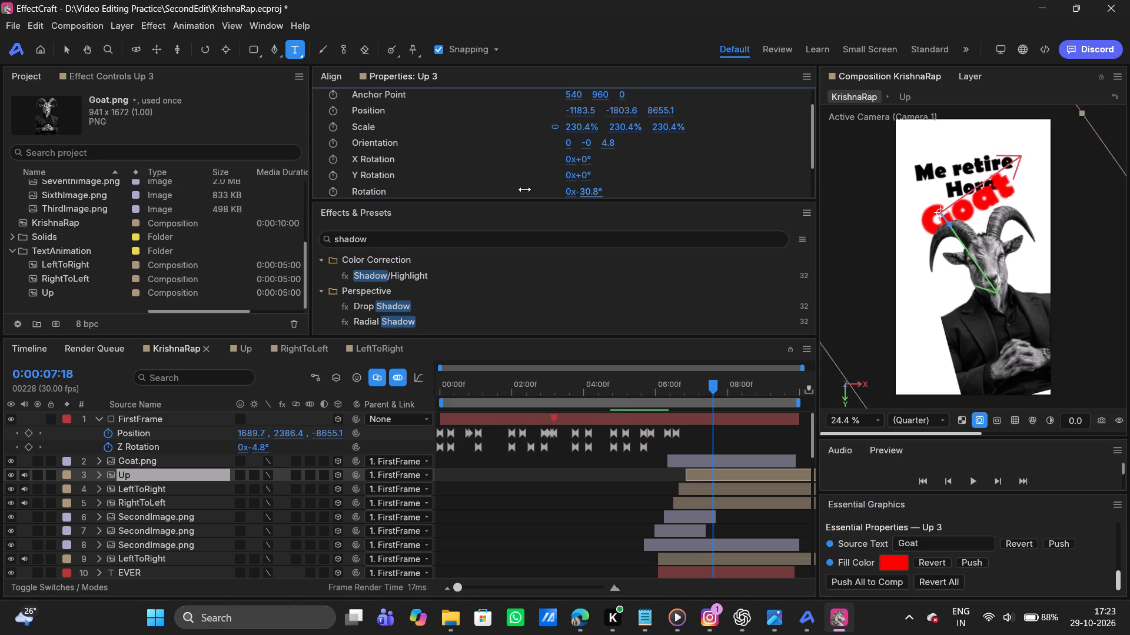
pyautogui.moveTo(524, 189); pyautogui.dragTo(566, 187)
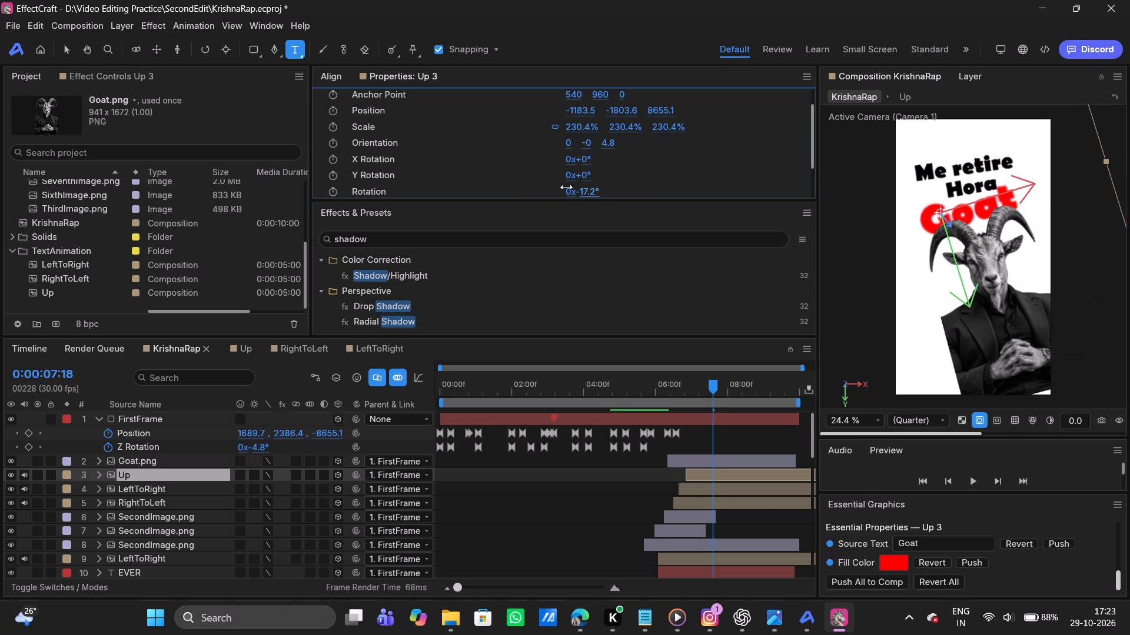
pyautogui.moveTo(566, 187); pyautogui.dragTo(569, 187)
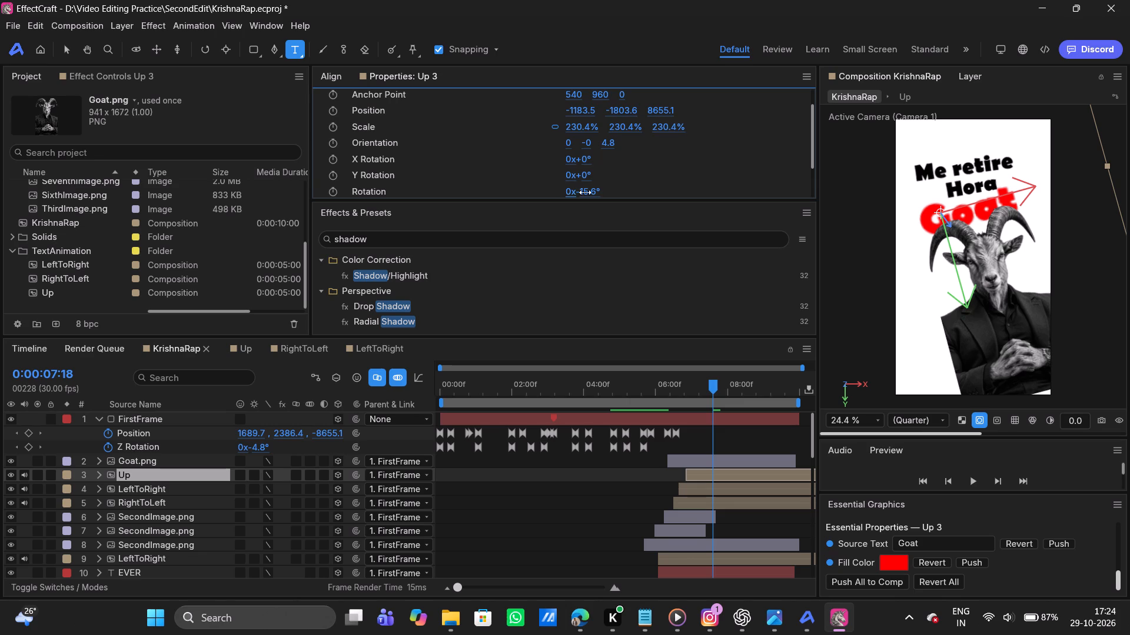
# Reduce the tilt of the red "Goat" text layer to a Rotation of -12°.
pyautogui.moveTo(594, 195); pyautogui.dragTo(619, 192)
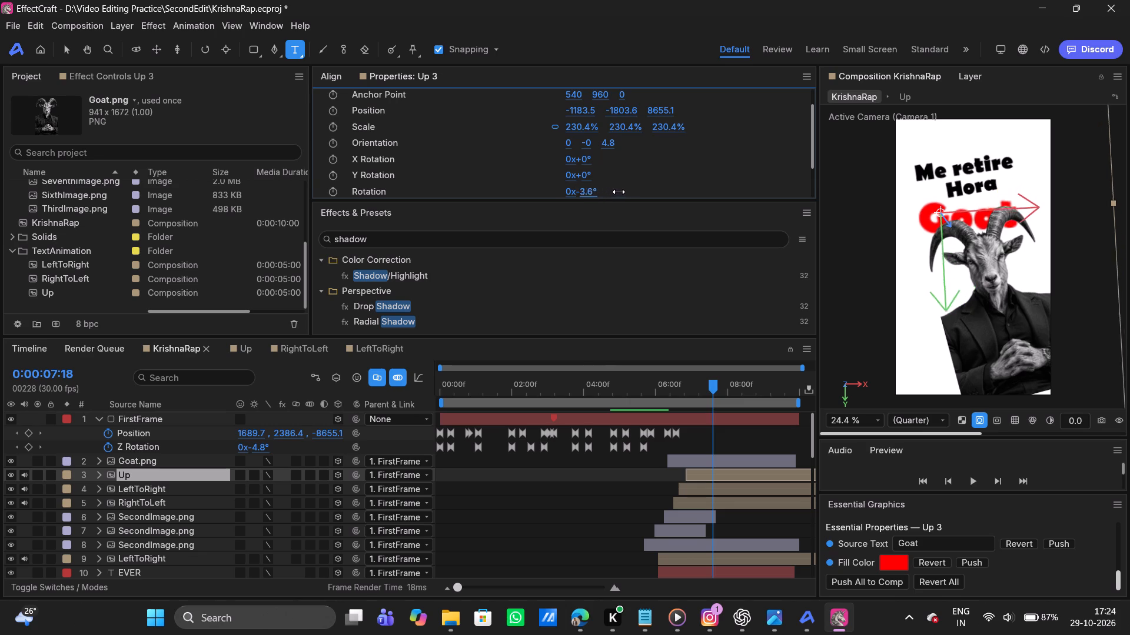
pyautogui.moveTo(619, 192); pyautogui.dragTo(597, 185)
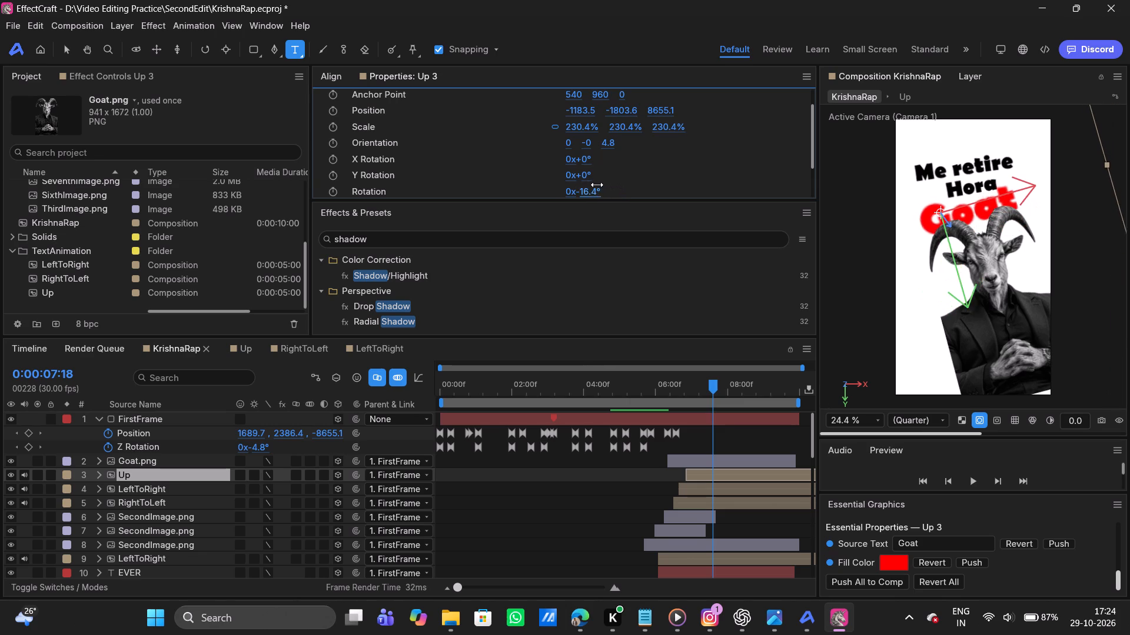
pyautogui.moveTo(597, 185); pyautogui.dragTo(597, 181)
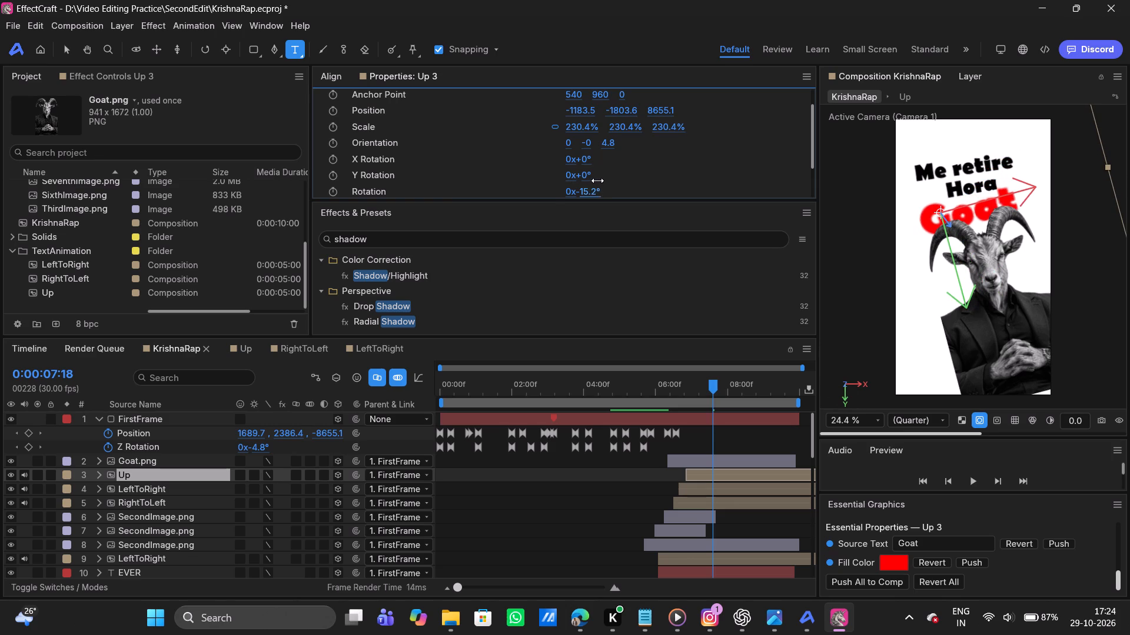
pyautogui.moveTo(597, 181); pyautogui.dragTo(596, 179)
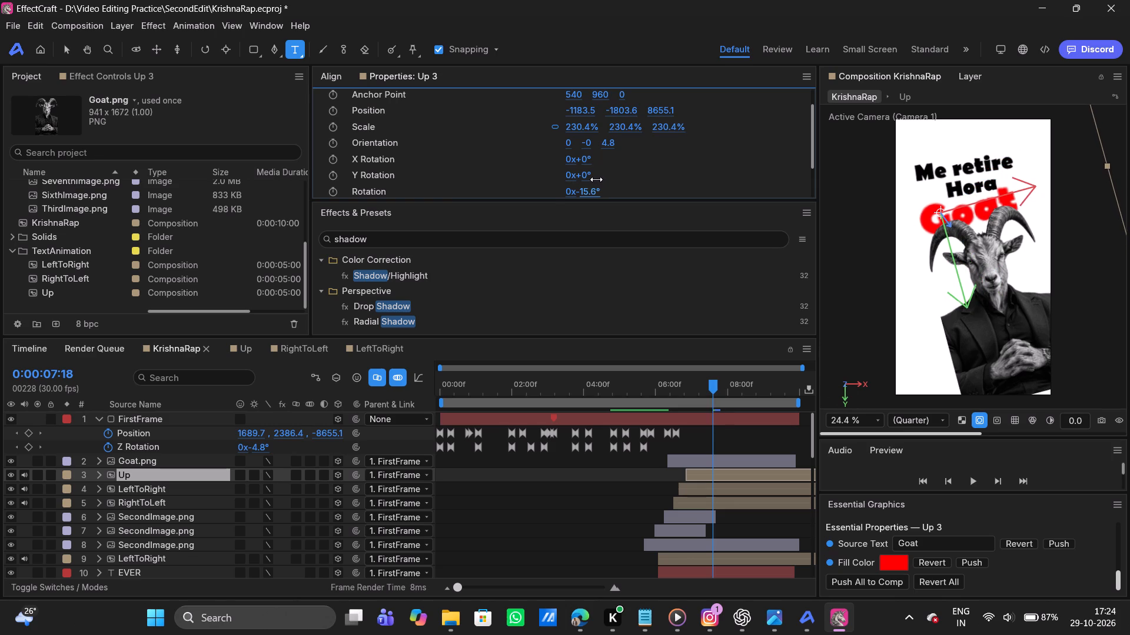
pyautogui.moveTo(596, 179); pyautogui.dragTo(601, 179)
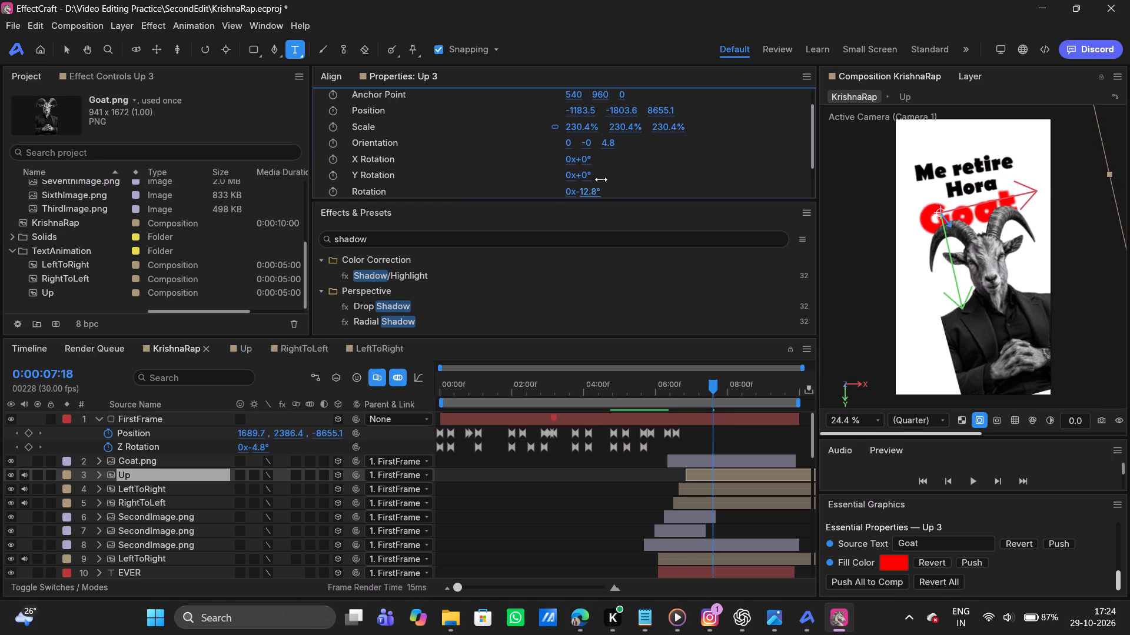
pyautogui.moveTo(601, 179); pyautogui.dragTo(602, 179)
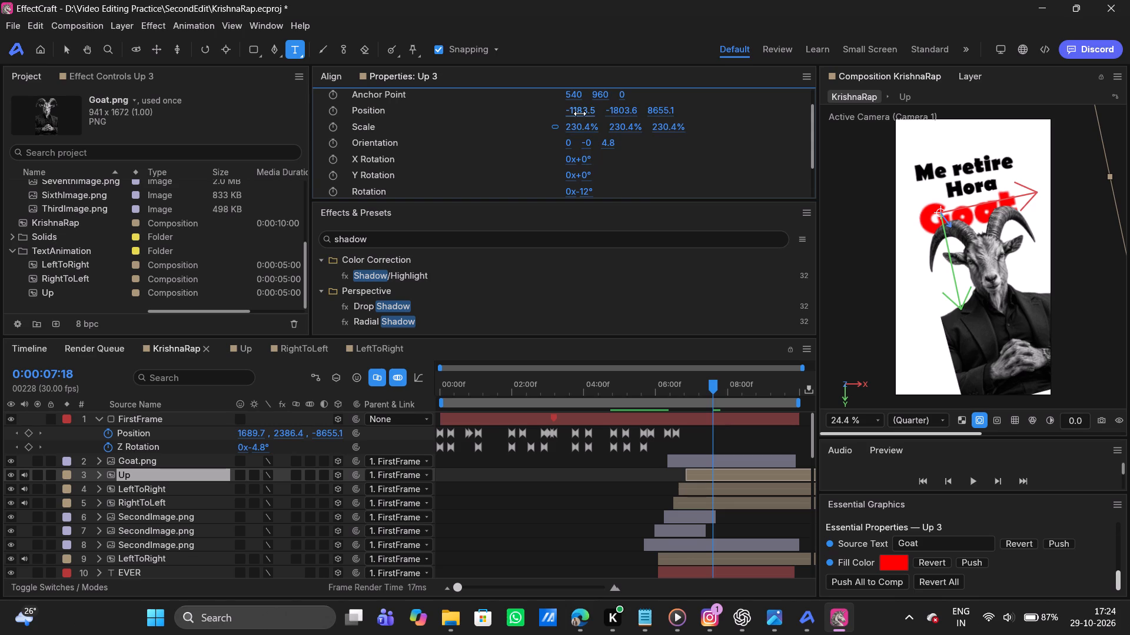
# Enlarge the red "Goat" text layer to a Scale of 300%.
pyautogui.moveTo(577, 130); pyautogui.dragTo(629, 128)
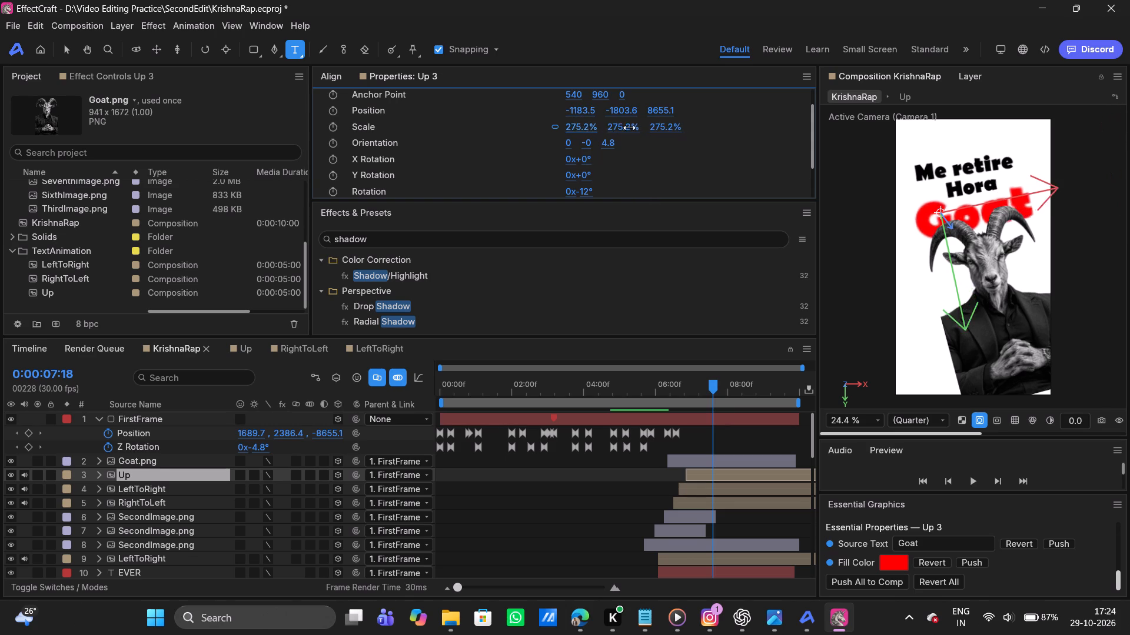
pyautogui.moveTo(629, 128); pyautogui.dragTo(631, 127)
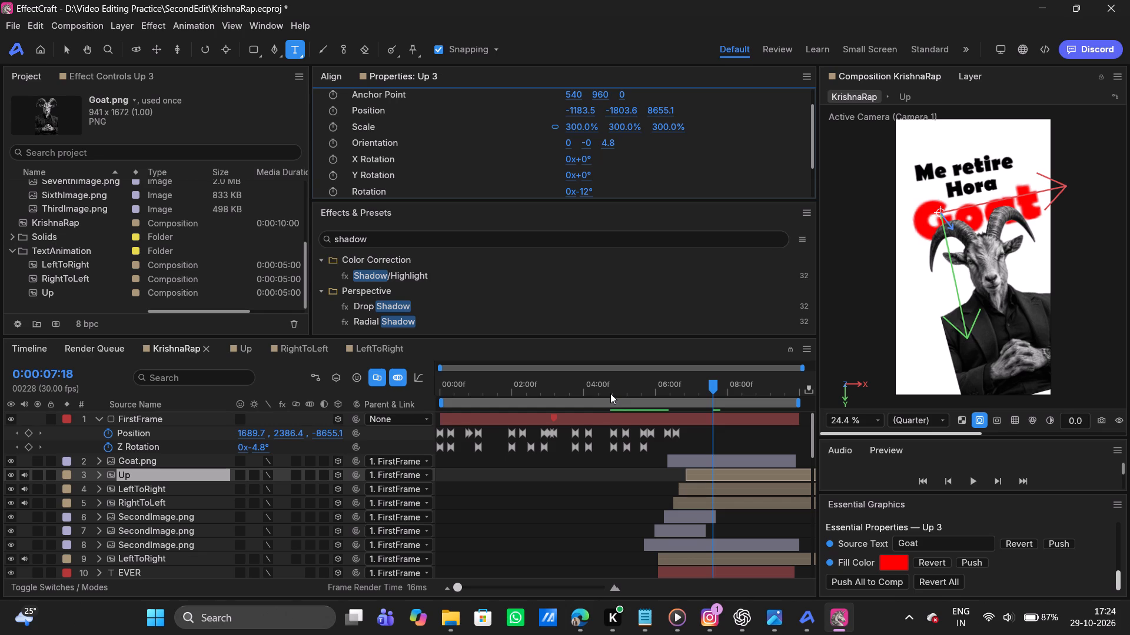
# Collapse the TextAnimation and Images folders in the project's item list.
pyautogui.click(670, 517)
pyautogui.click(678, 459)
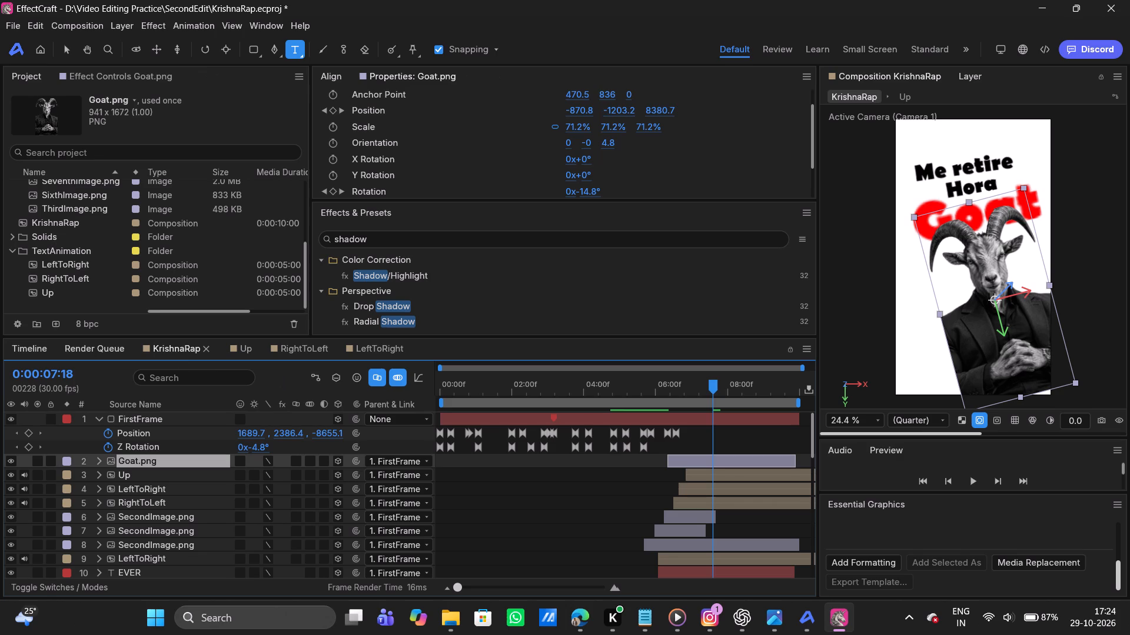
pyautogui.click(13, 249)
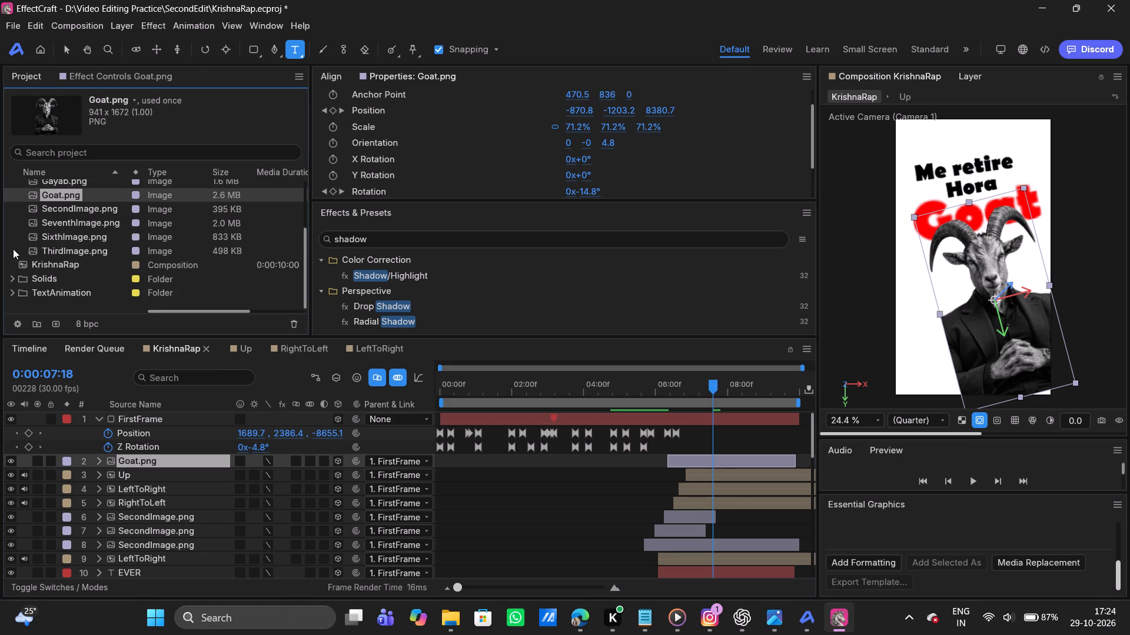
pyautogui.scroll(1, 124, 236)
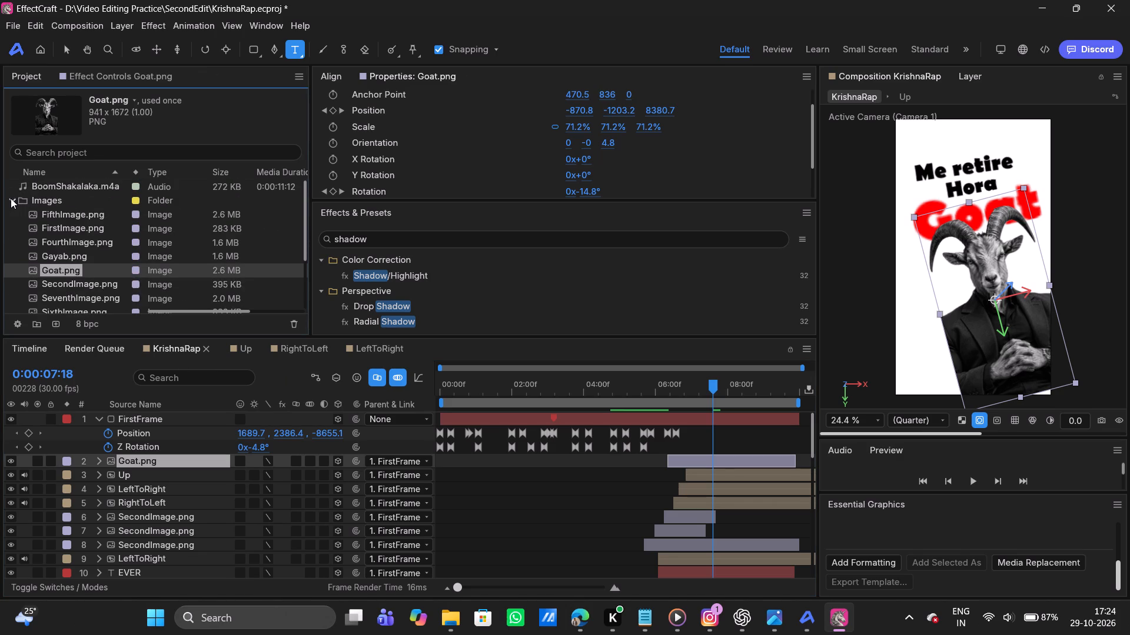
pyautogui.click(11, 198)
pyautogui.click(98, 286)
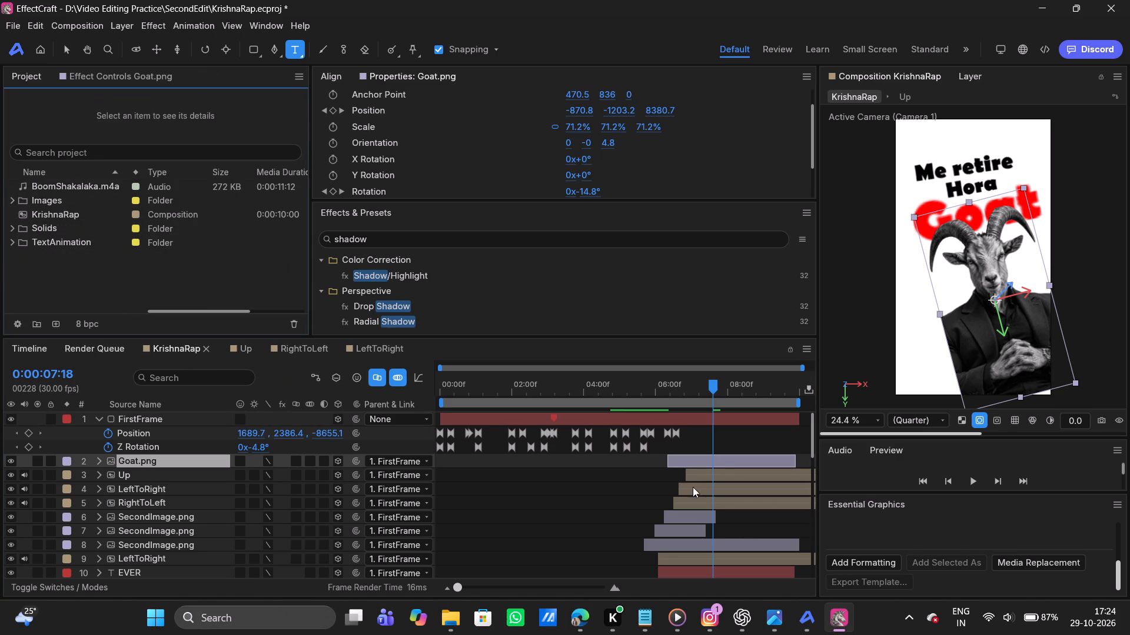
# Apply the Drop Shadow effect to the Goat.png layer.
pyautogui.click(693, 473)
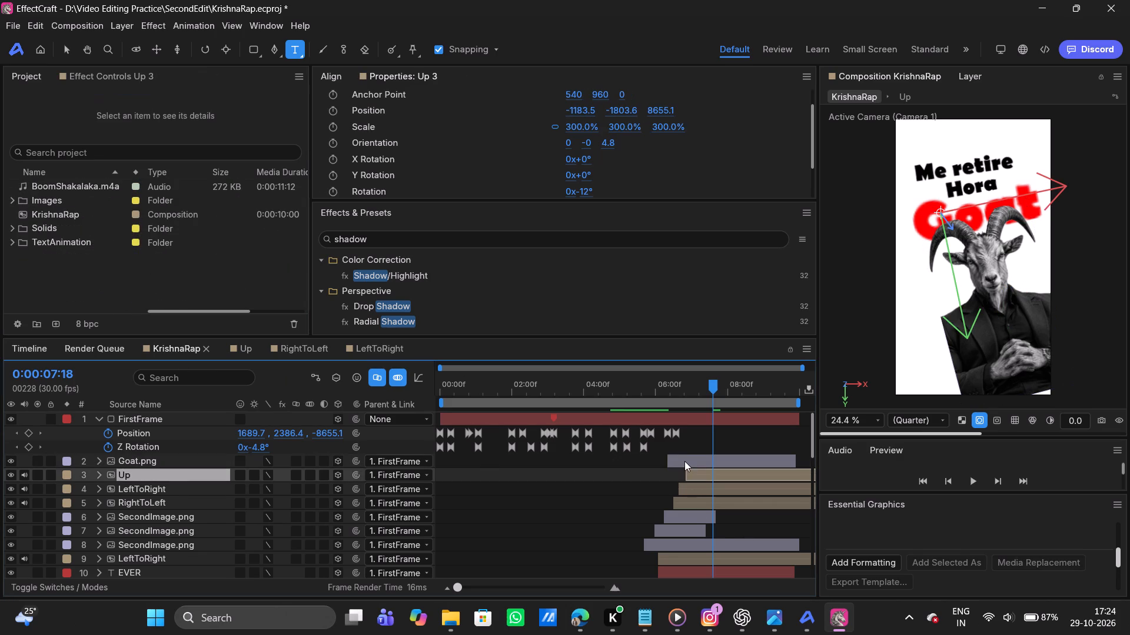
pyautogui.click(684, 461)
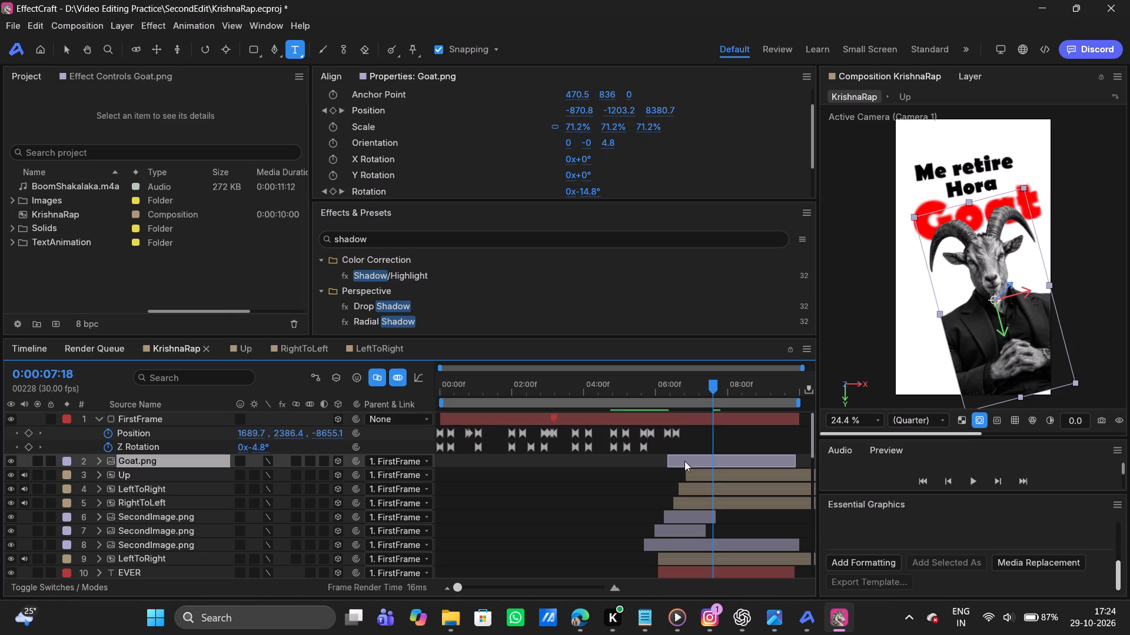
pyautogui.click(385, 243)
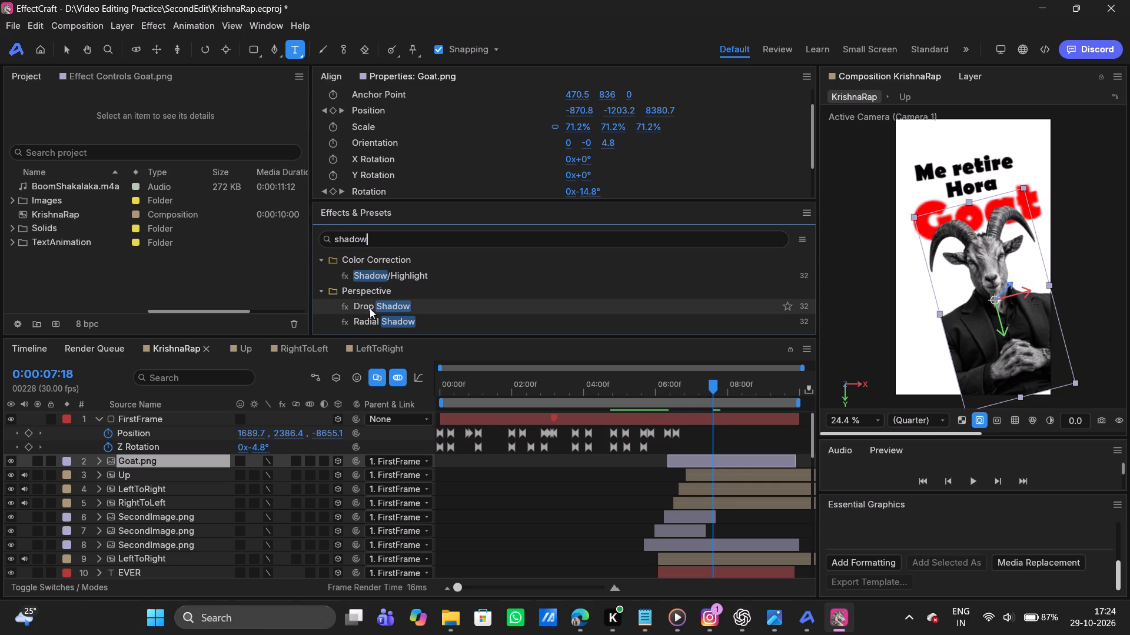
pyautogui.moveTo(370, 308); pyautogui.dragTo(260, 384)
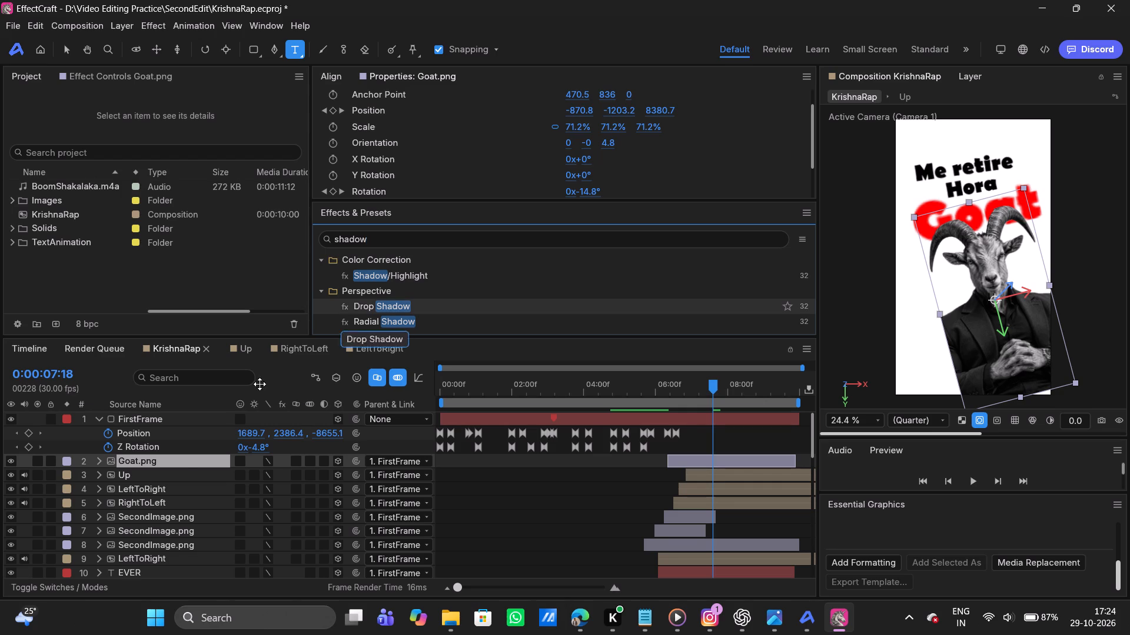
pyautogui.moveTo(260, 384); pyautogui.dragTo(189, 466)
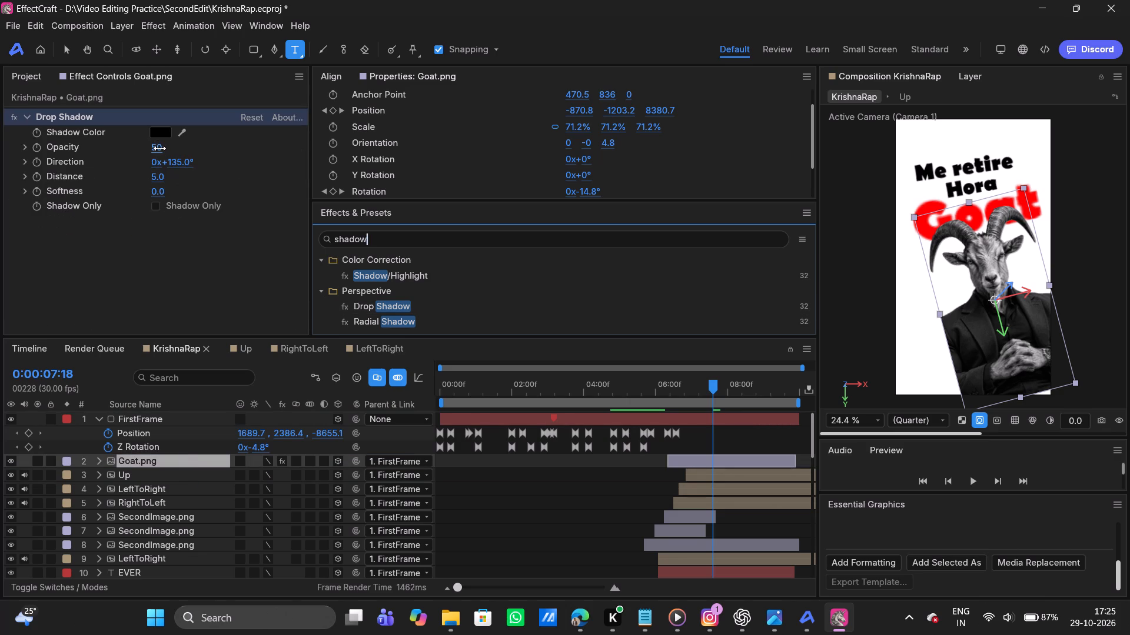
# Set the goat image's Drop Shadow to Opacity 100, Direction about 237.4° and Distance about 58.9.
pyautogui.moveTo(159, 148); pyautogui.dragTo(350, 152)
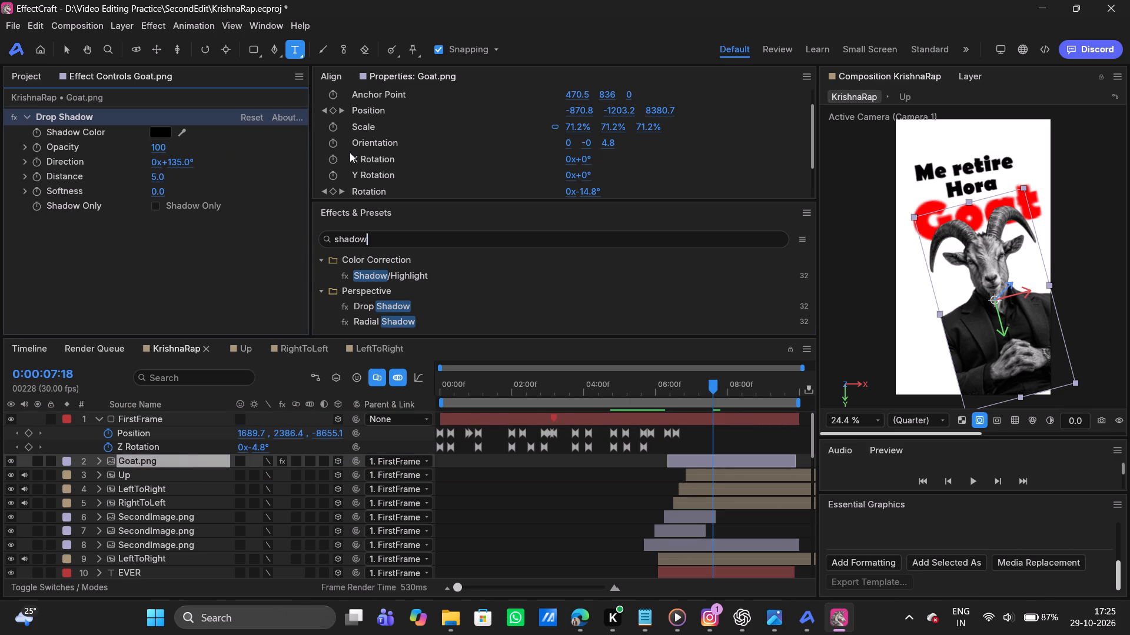
pyautogui.moveTo(160, 179); pyautogui.dragTo(192, 178)
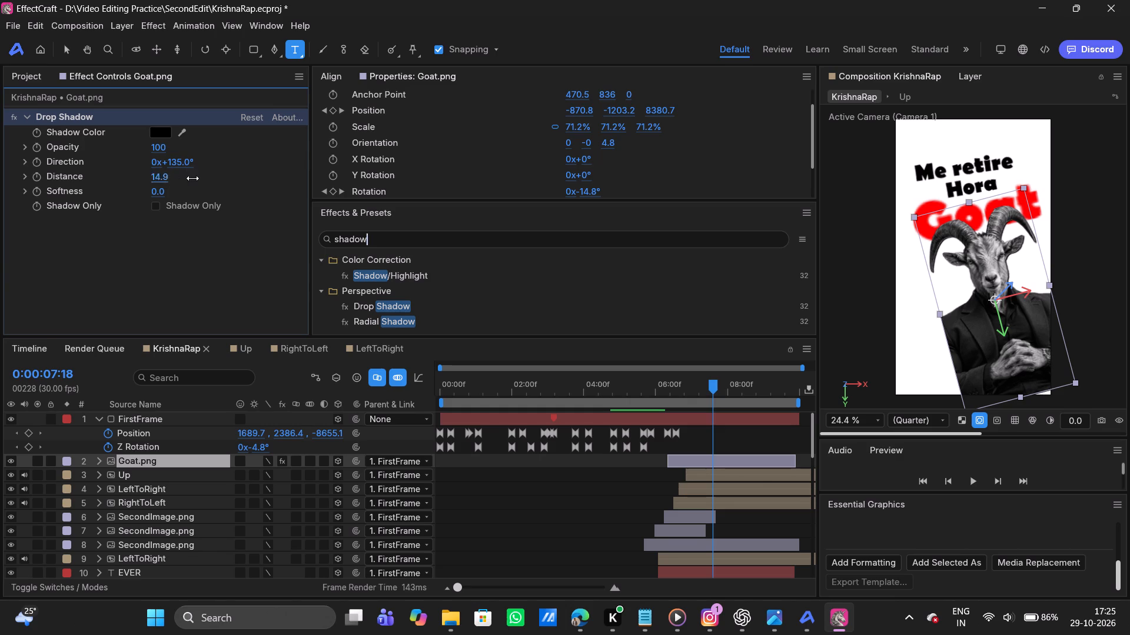
pyautogui.moveTo(192, 178); pyautogui.dragTo(162, 176)
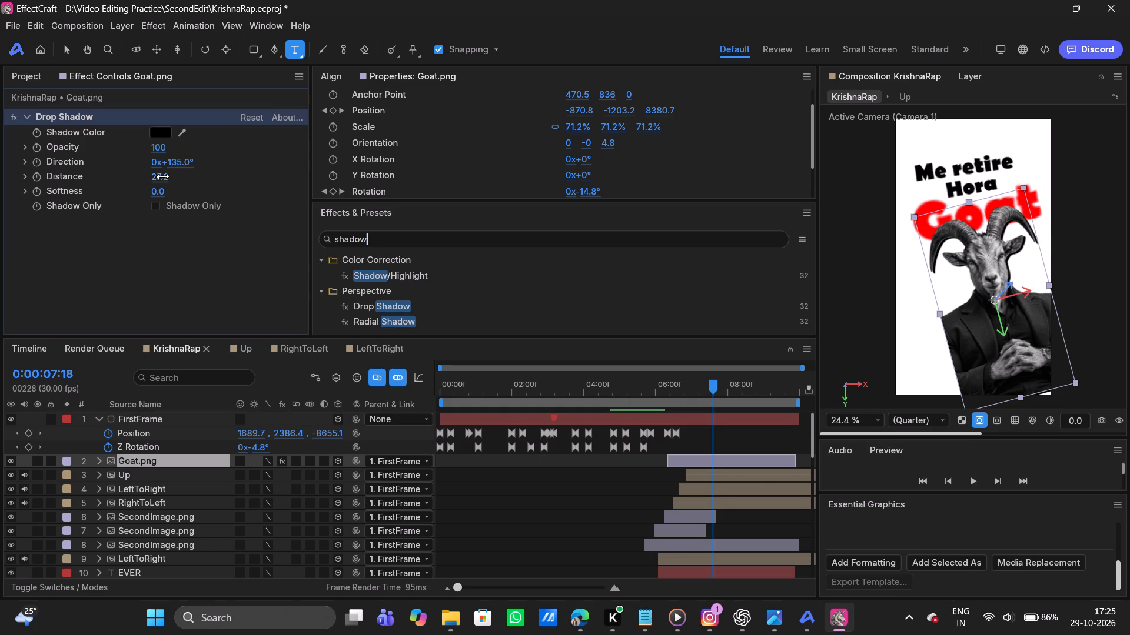
pyautogui.moveTo(162, 176); pyautogui.dragTo(178, 176)
pyautogui.moveTo(182, 164); pyautogui.dragTo(335, 156)
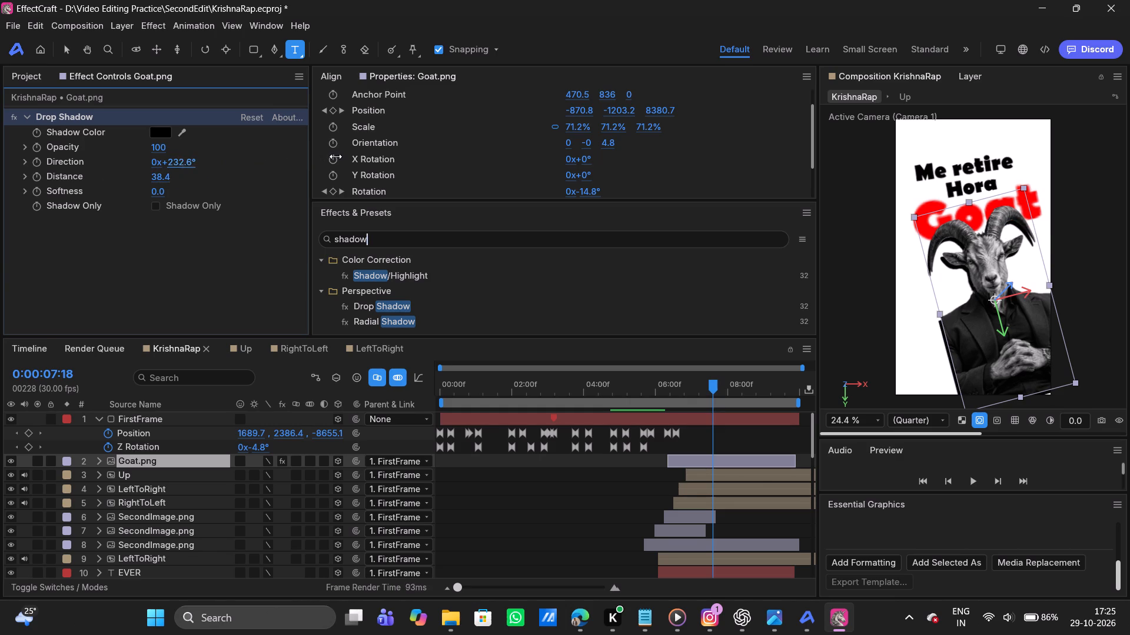
pyautogui.moveTo(335, 156); pyautogui.dragTo(336, 156)
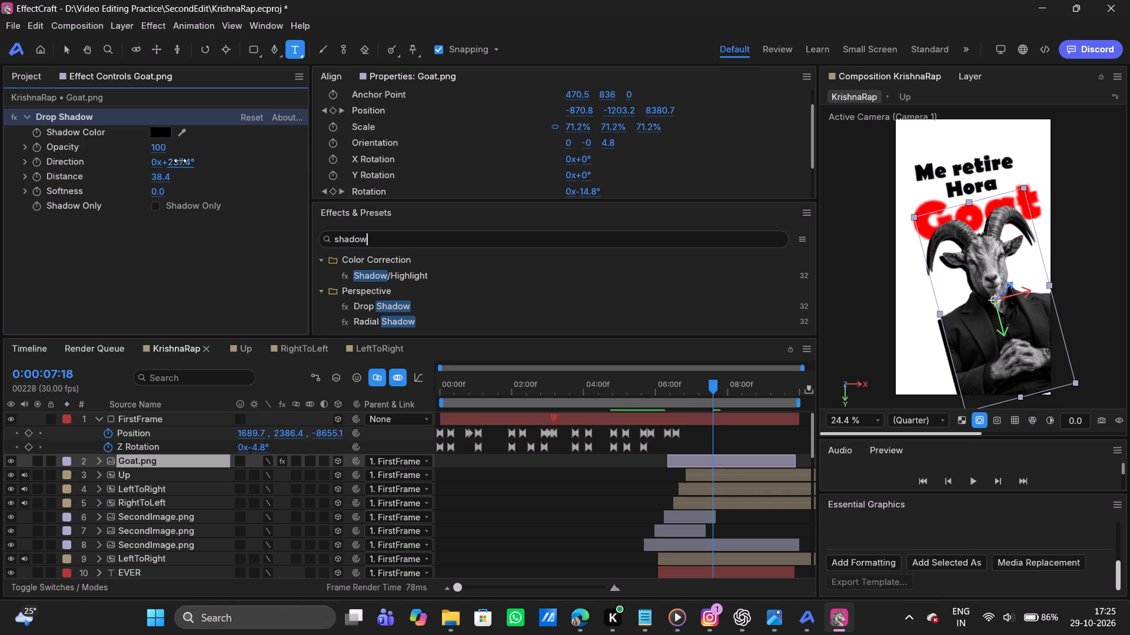
pyautogui.moveTo(164, 178); pyautogui.dragTo(198, 176)
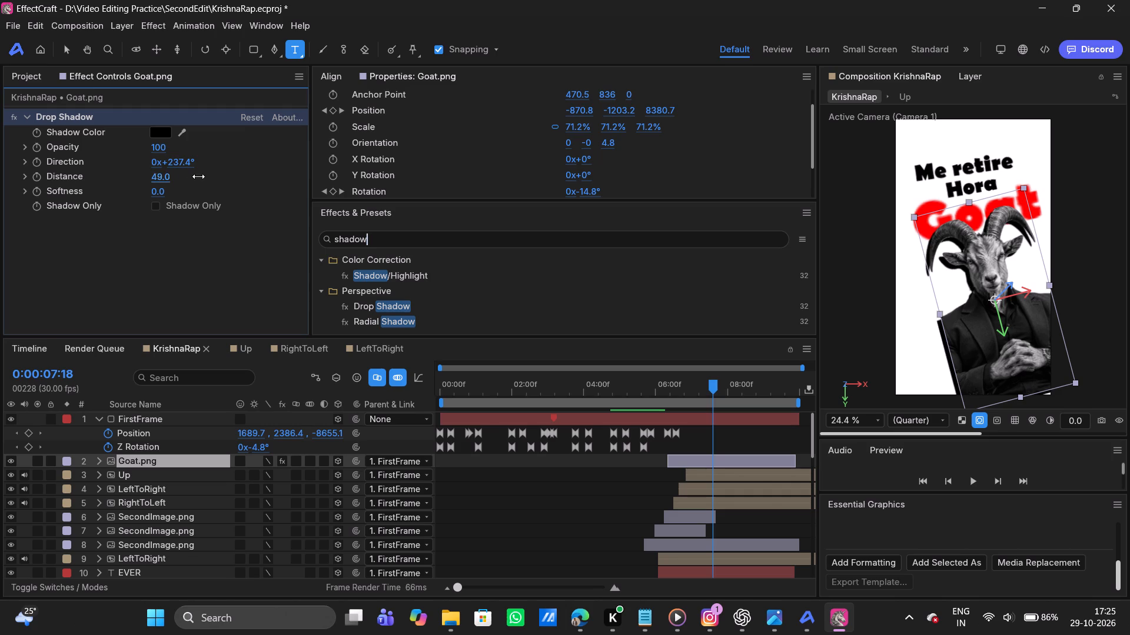
pyautogui.moveTo(198, 176); pyautogui.dragTo(203, 176)
# Soften the goat image's Drop Shadow to a Softness of about 90.7.
pyautogui.moveTo(160, 190); pyautogui.dragTo(187, 192)
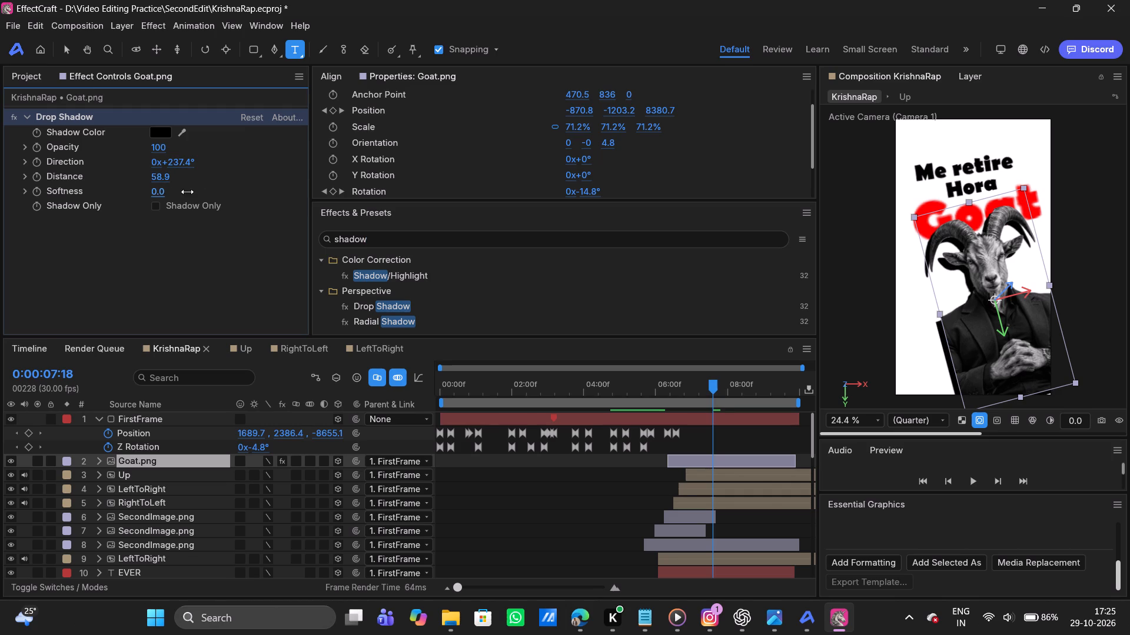
pyautogui.moveTo(187, 192); pyautogui.dragTo(234, 192)
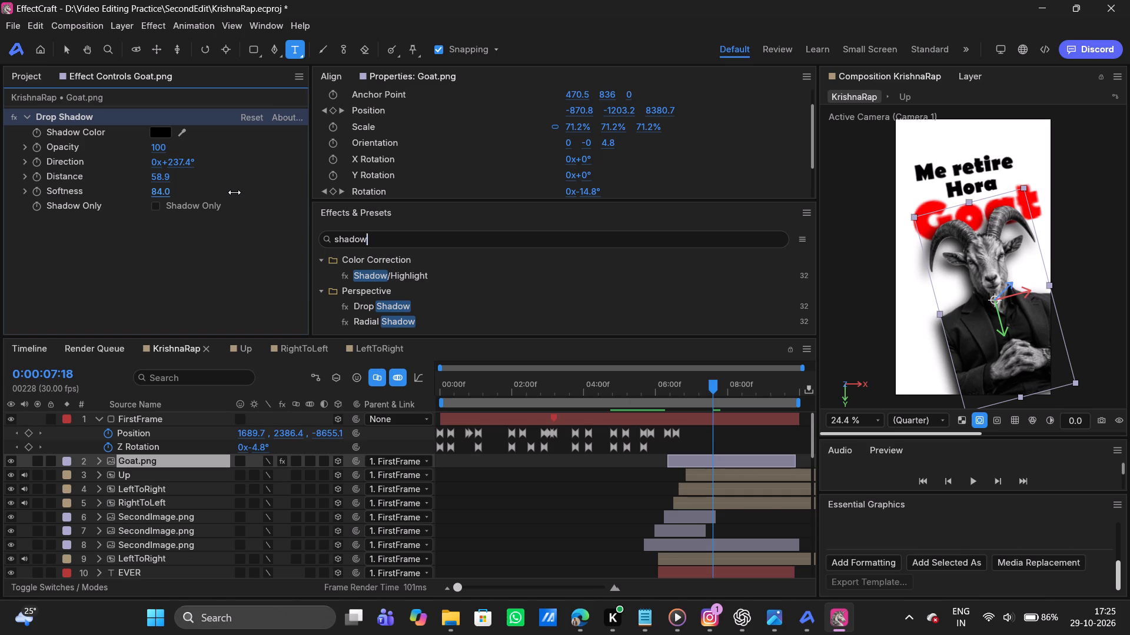
pyautogui.moveTo(234, 192); pyautogui.dragTo(241, 192)
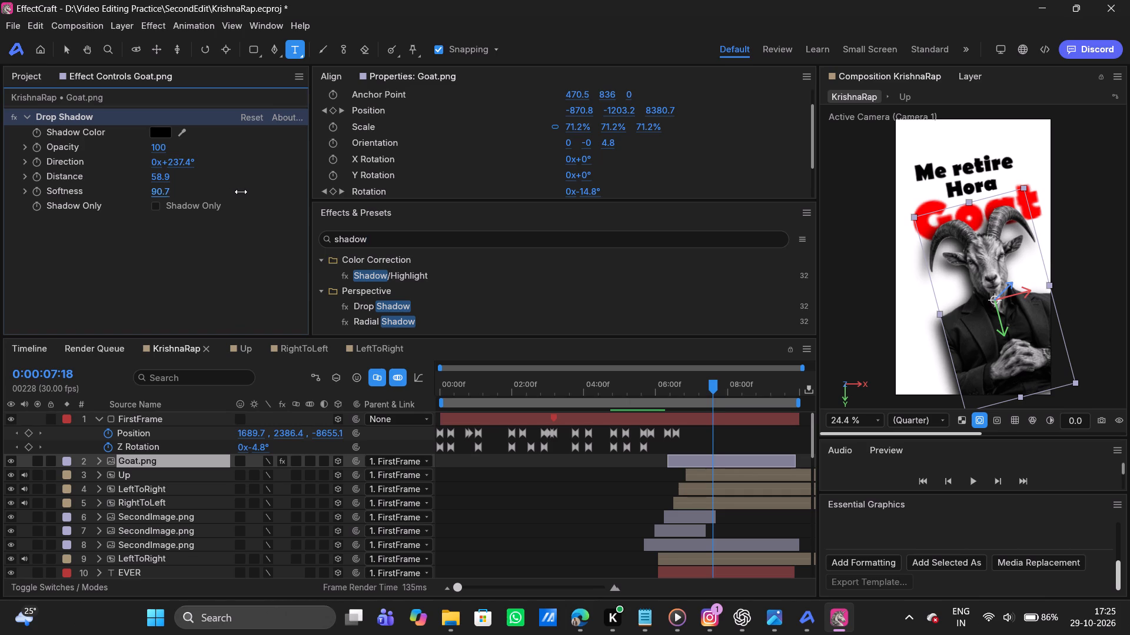
pyautogui.moveTo(241, 192); pyautogui.dragTo(240, 191)
pyautogui.click(214, 293)
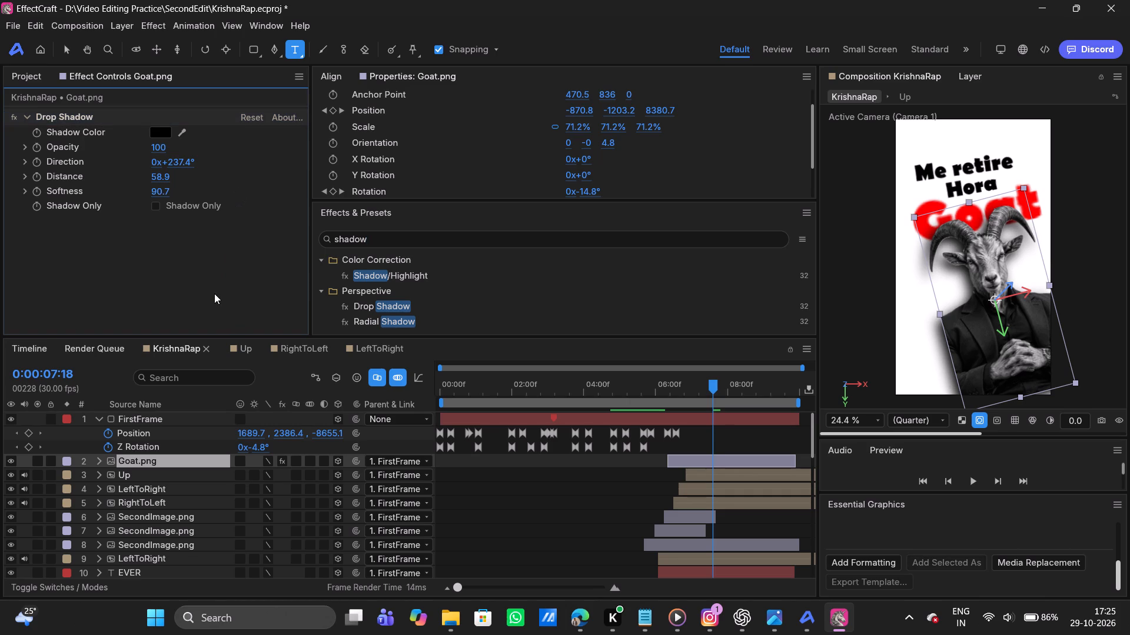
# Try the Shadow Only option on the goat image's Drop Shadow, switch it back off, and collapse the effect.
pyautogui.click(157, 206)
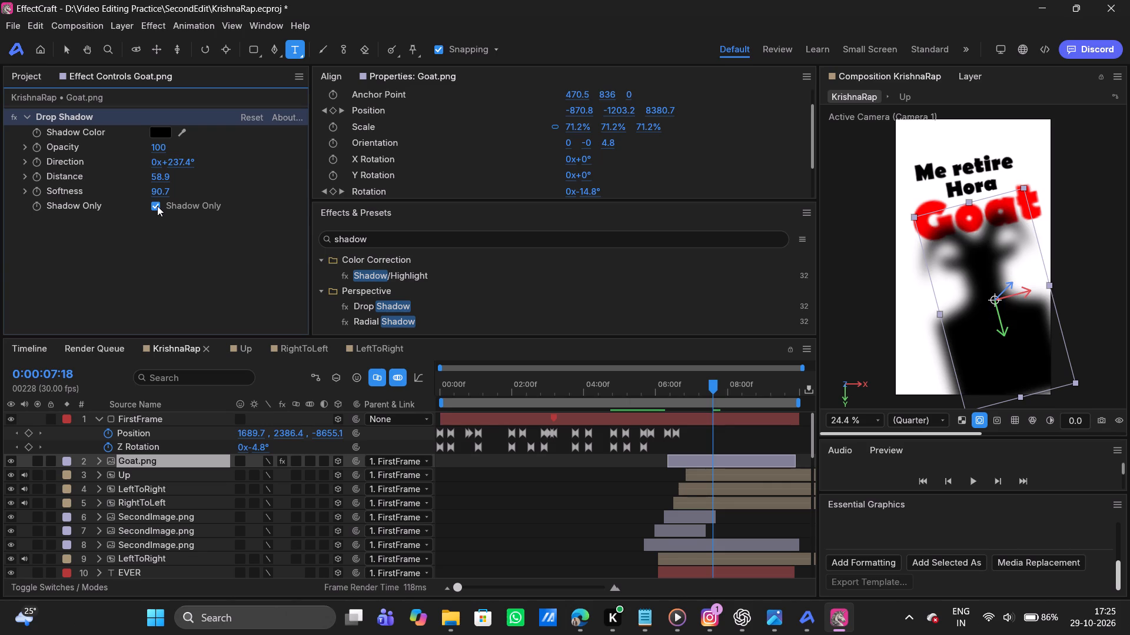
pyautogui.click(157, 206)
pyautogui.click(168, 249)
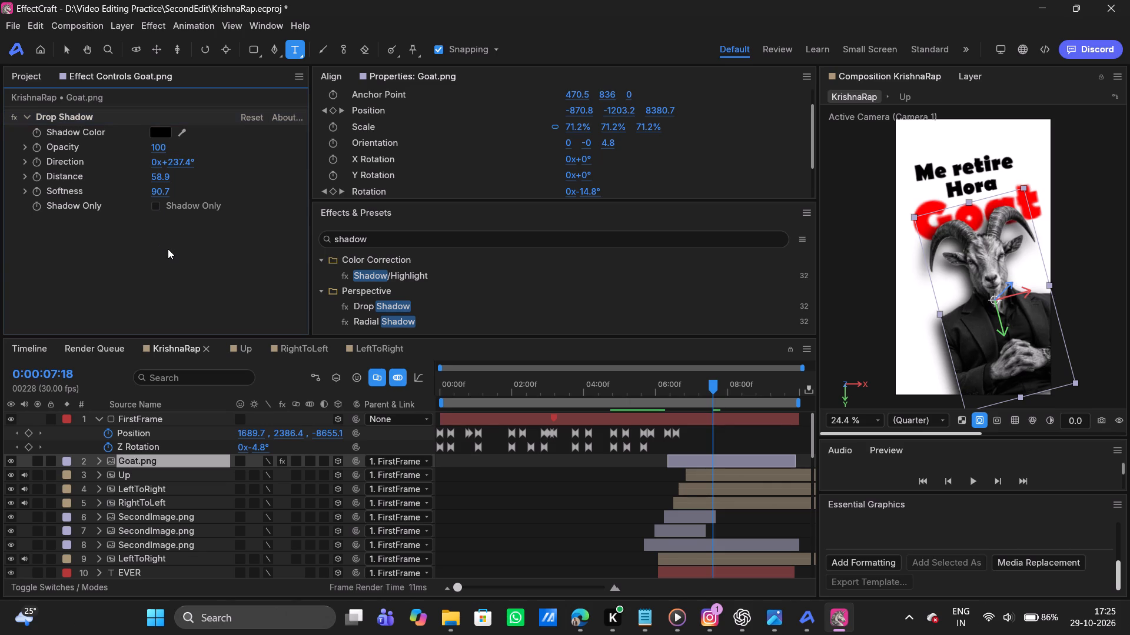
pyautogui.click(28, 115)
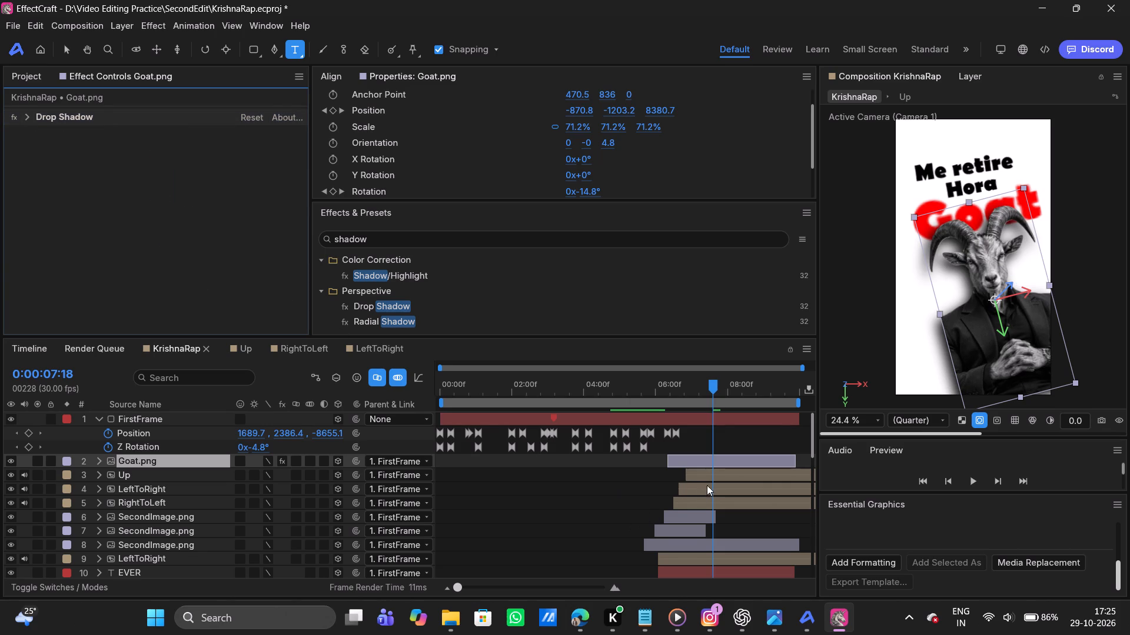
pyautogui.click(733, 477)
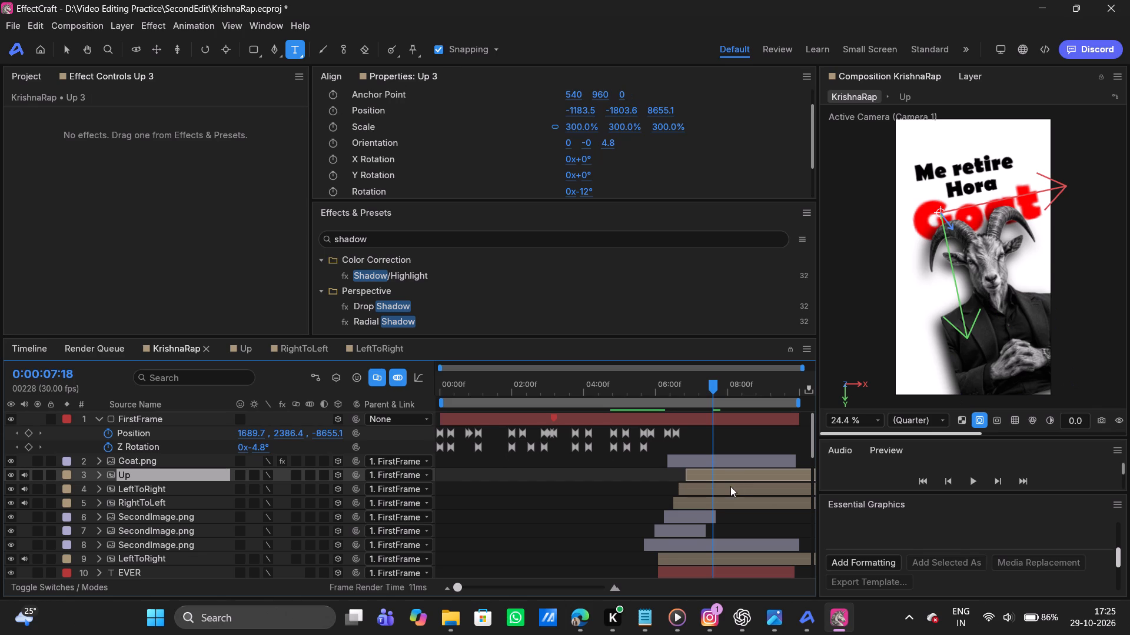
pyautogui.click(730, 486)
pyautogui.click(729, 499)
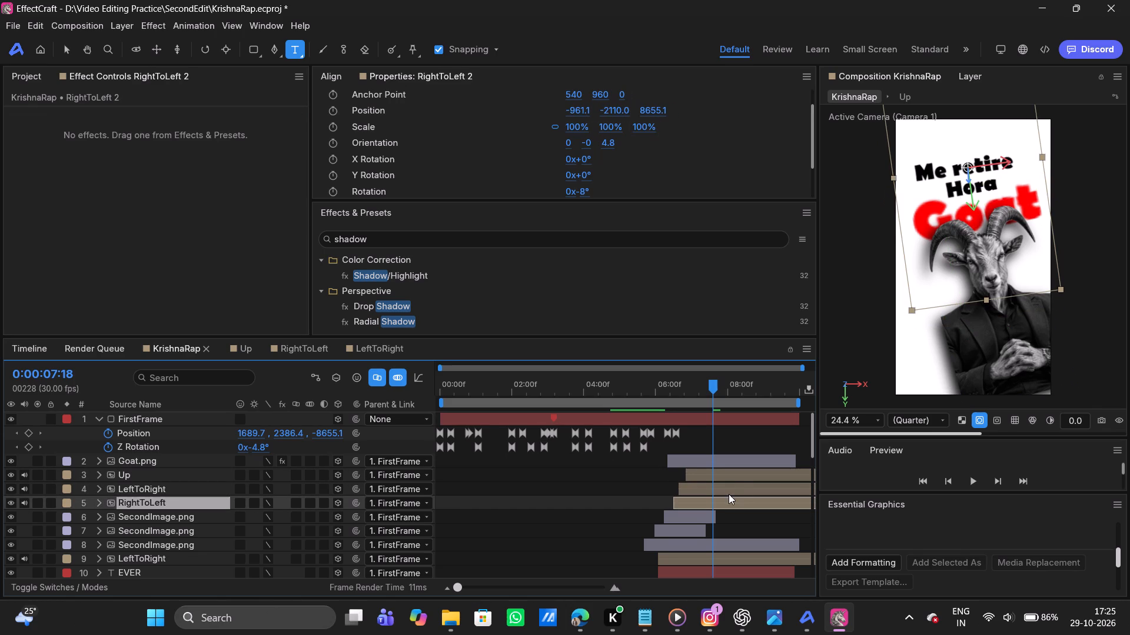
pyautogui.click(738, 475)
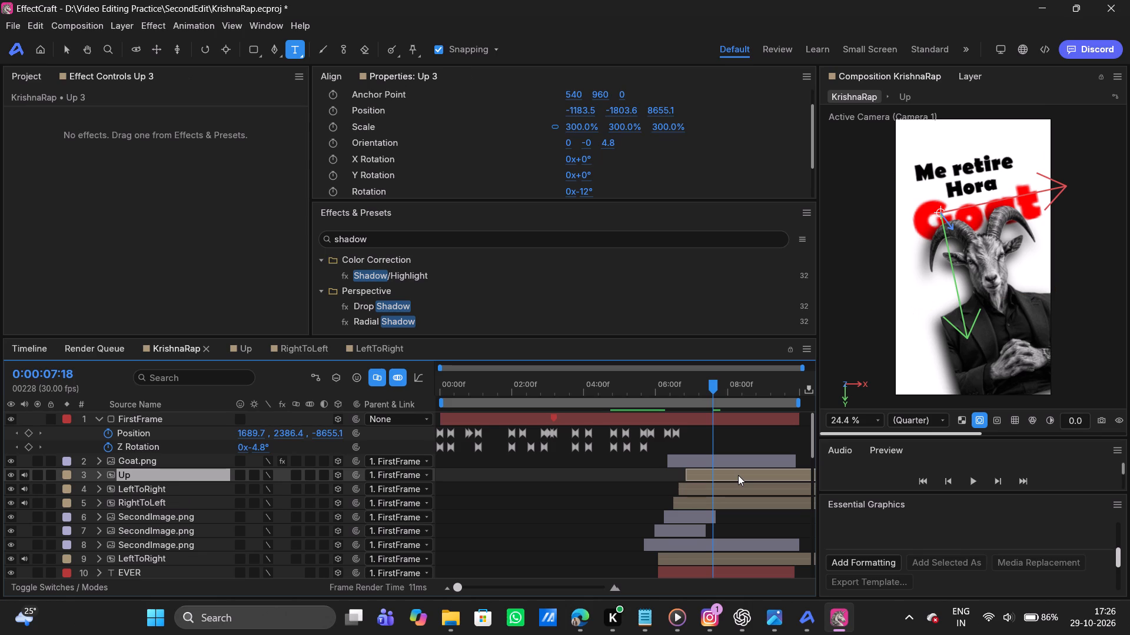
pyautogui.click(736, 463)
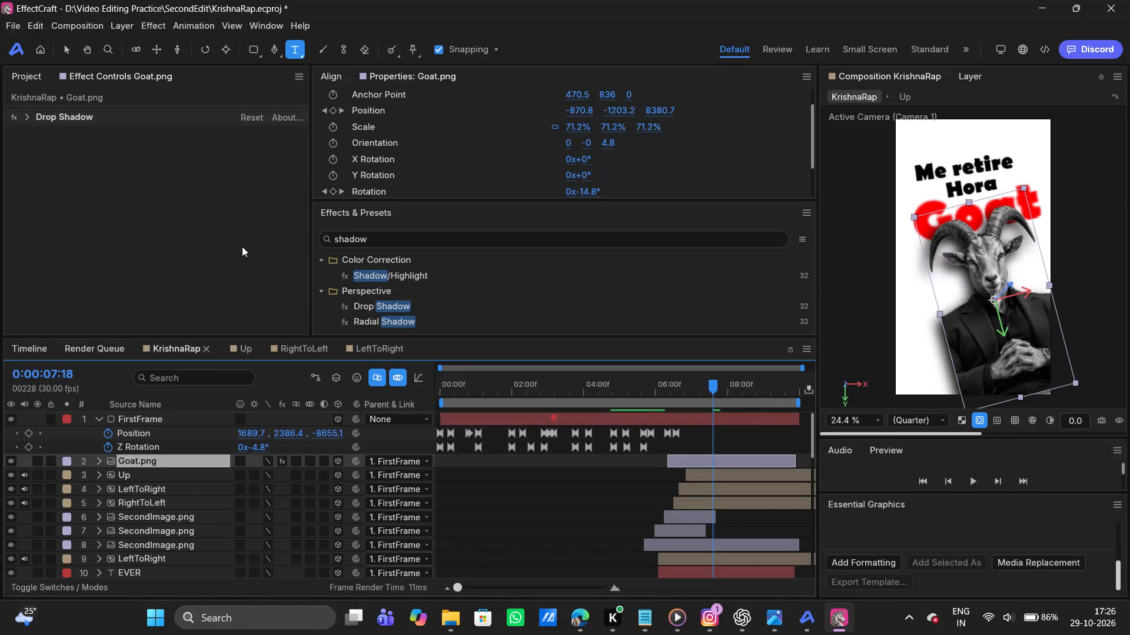
# Examine the UP text layer's transform, text animator and font options in the Up composition, and return to the KrishnaRap composition.
pyautogui.doubleClick(239, 349)
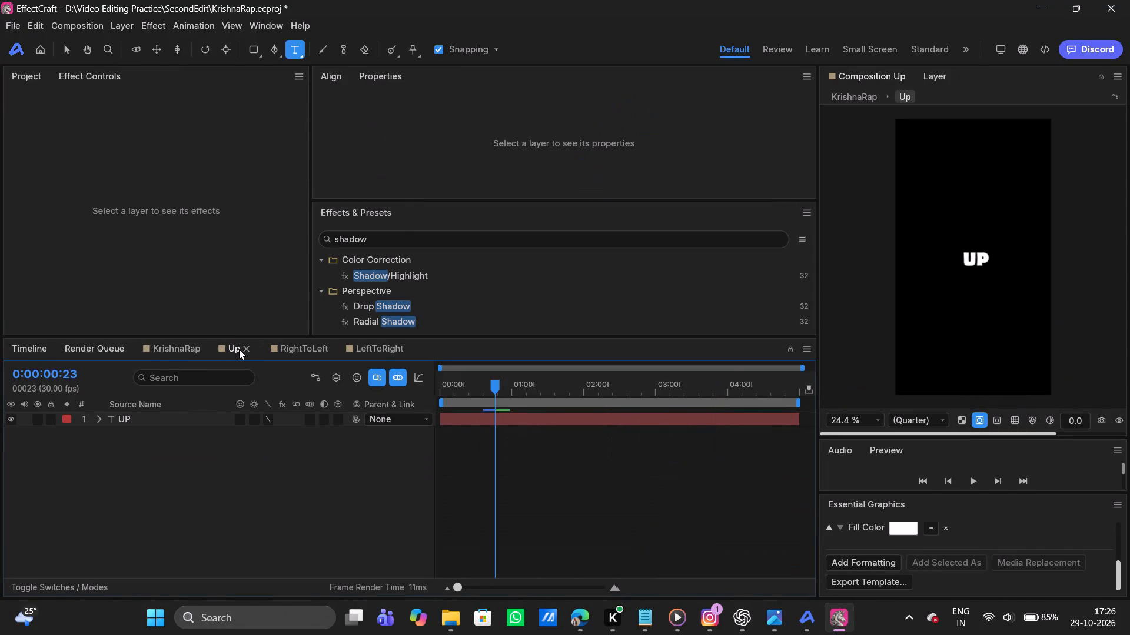
pyautogui.click(460, 427)
pyautogui.click(477, 420)
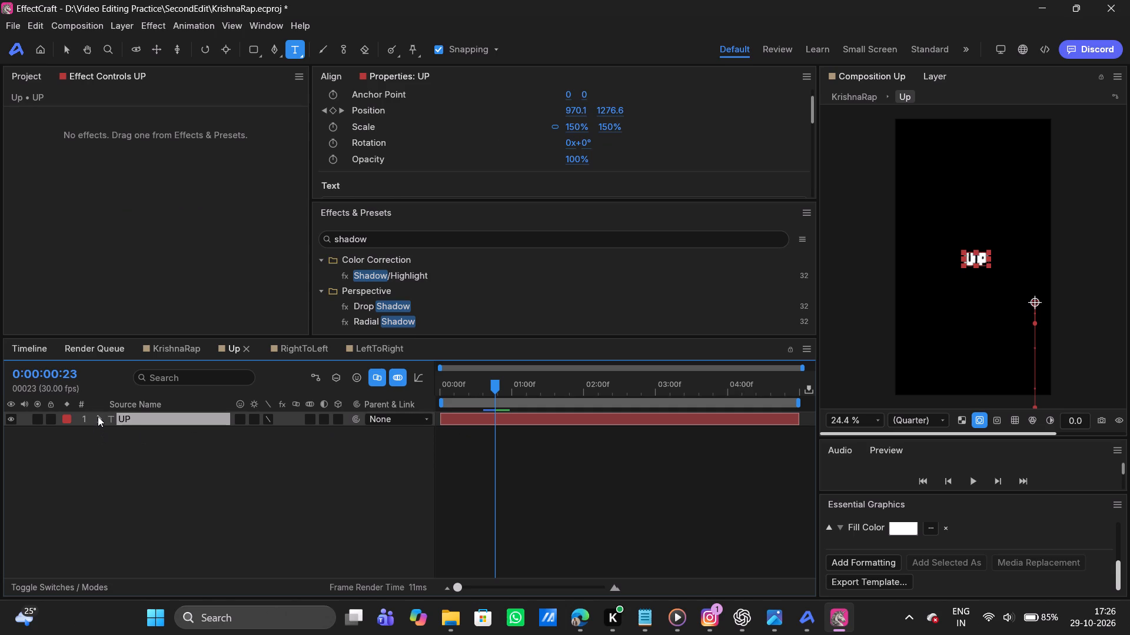
pyautogui.click(98, 416)
pyautogui.click(104, 449)
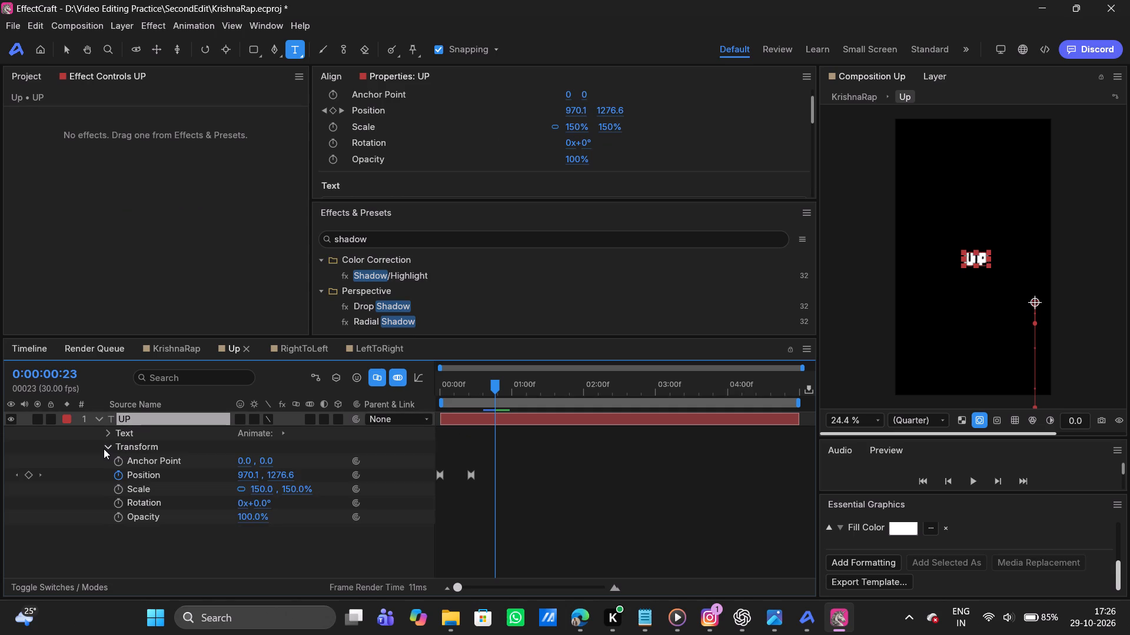
pyautogui.scroll(-2, 839, 537)
pyautogui.scroll(-11, 950, 567)
pyautogui.scroll(1, 950, 567)
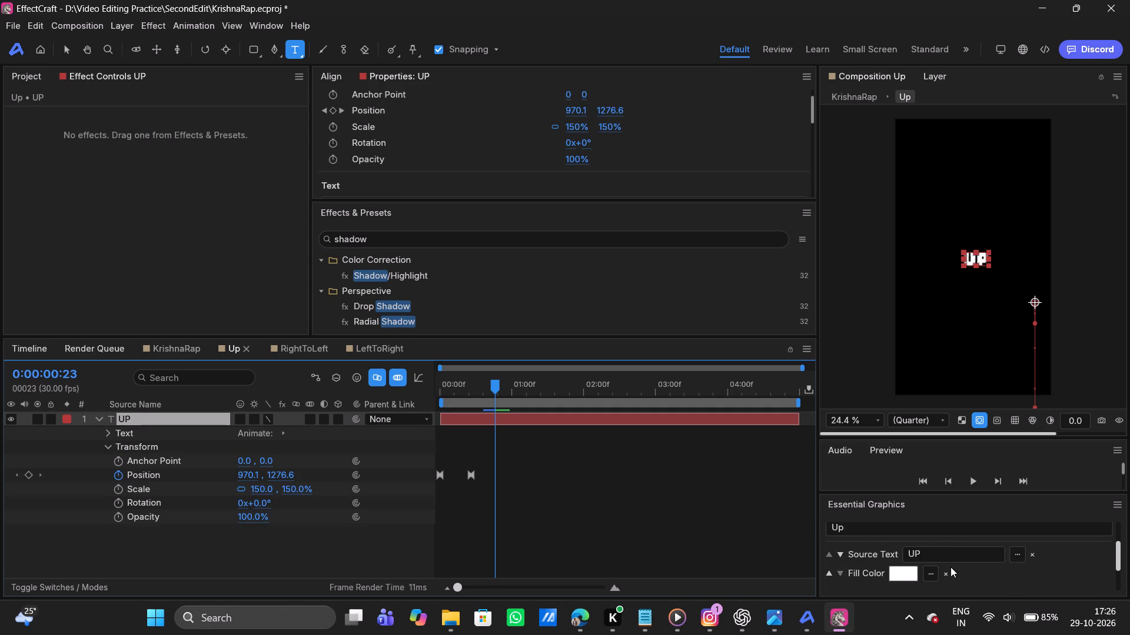
pyautogui.scroll(1, 950, 567)
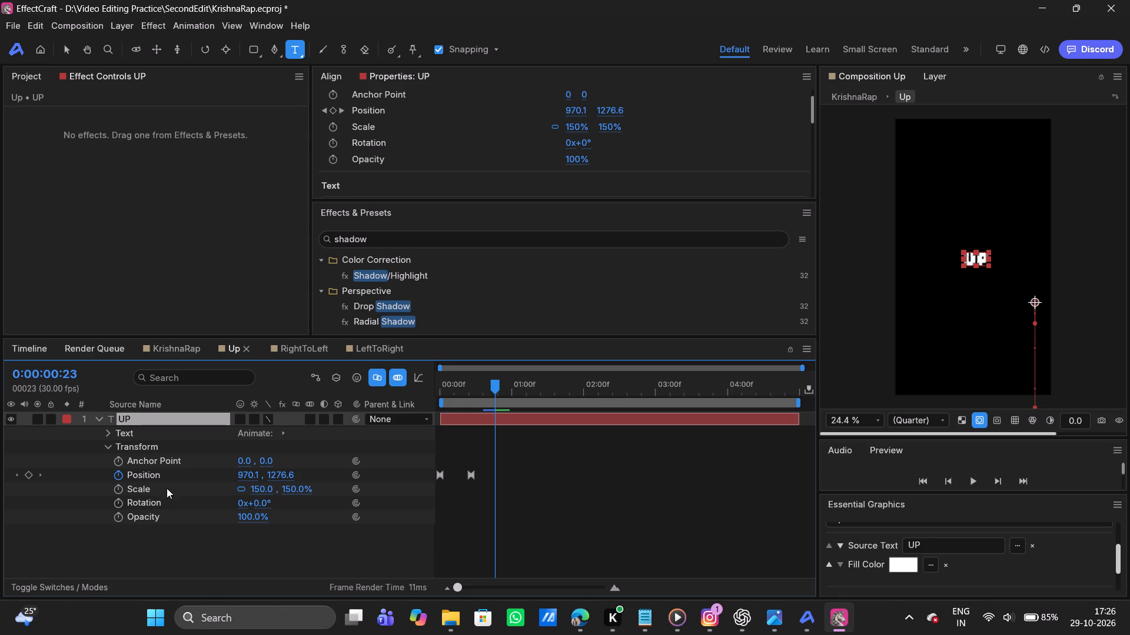
pyautogui.click(281, 432)
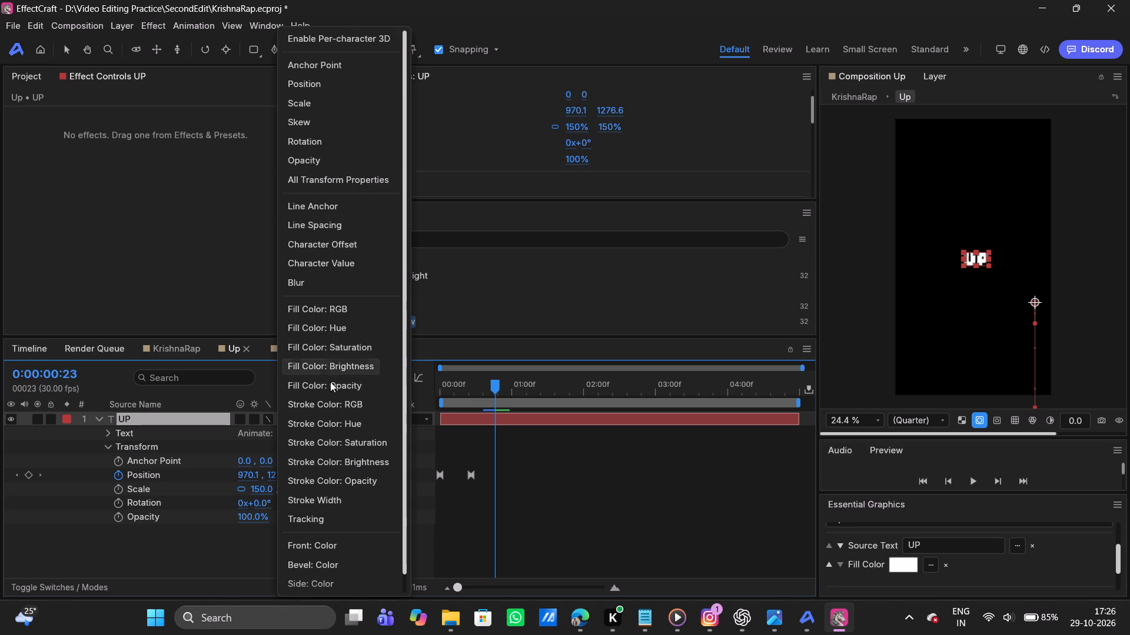
pyautogui.scroll(-1, 328, 418)
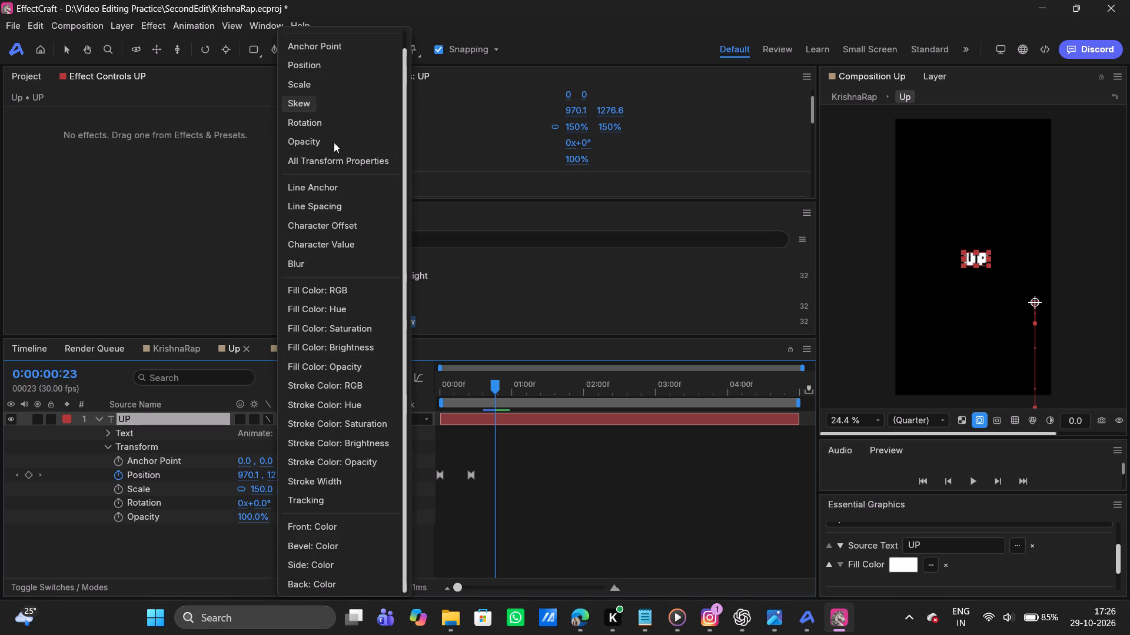
pyautogui.click(230, 253)
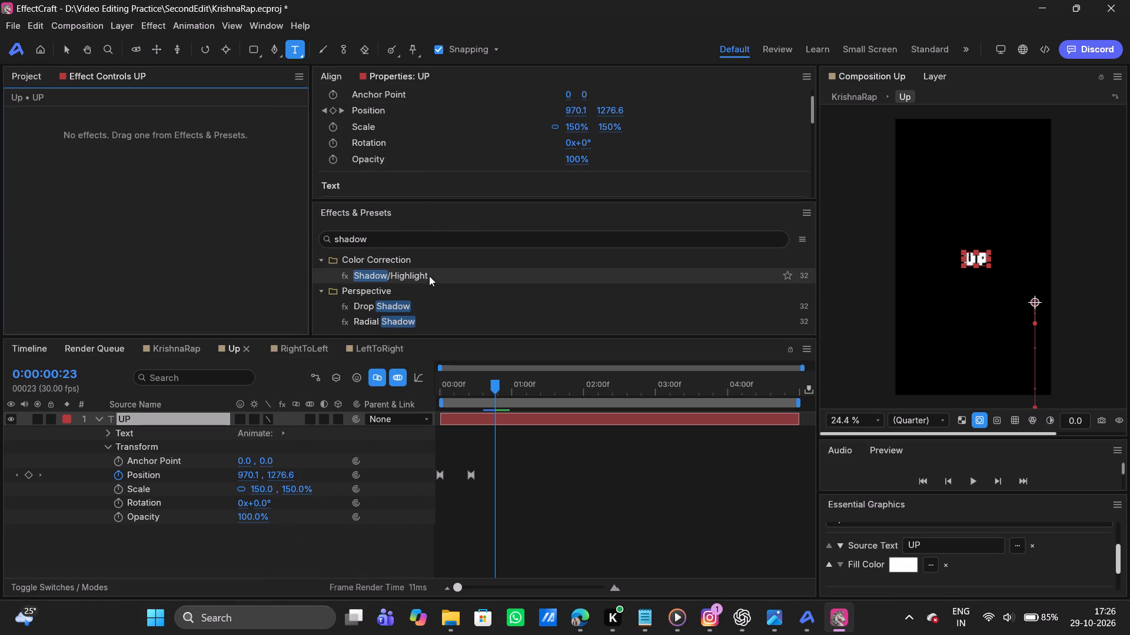
pyautogui.scroll(-2, 466, 118)
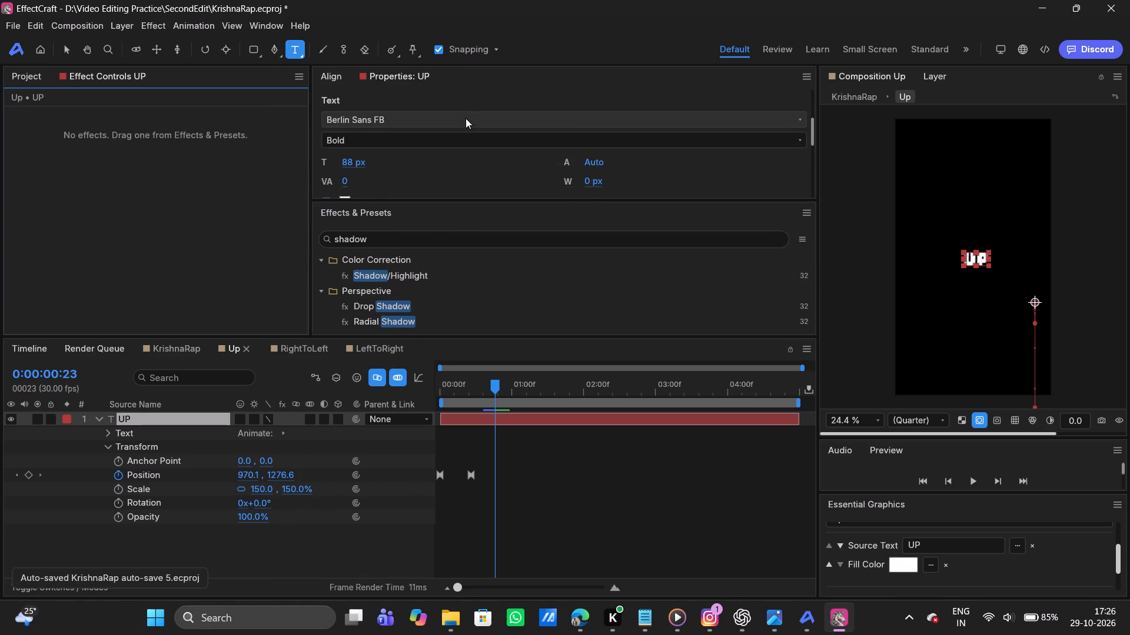
pyautogui.scroll(-1, 466, 118)
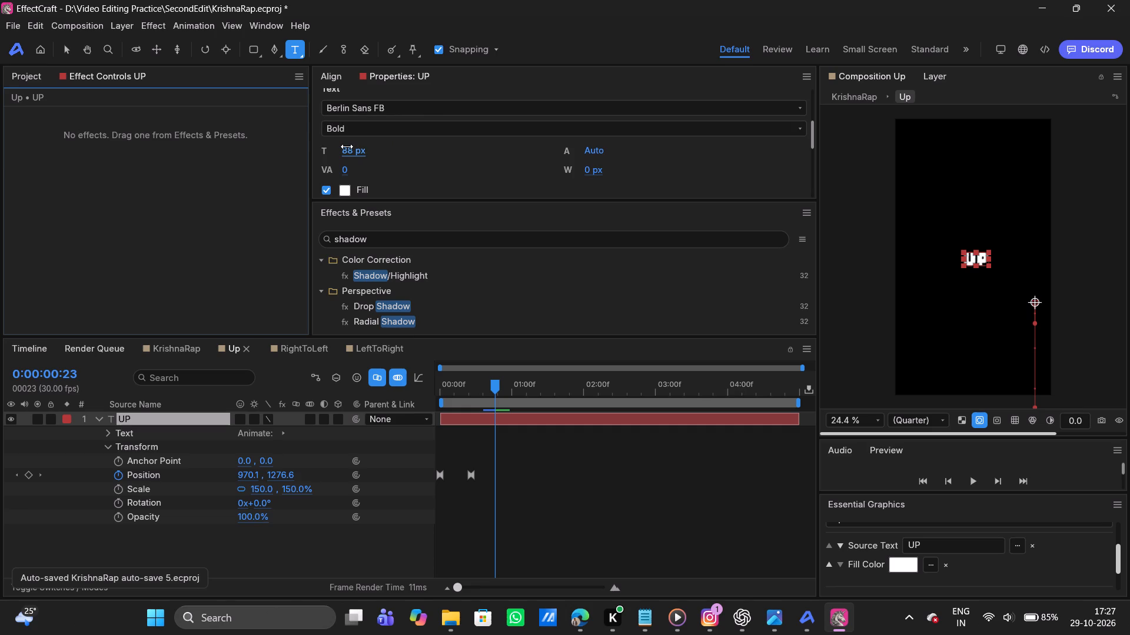
pyautogui.click(28, 76)
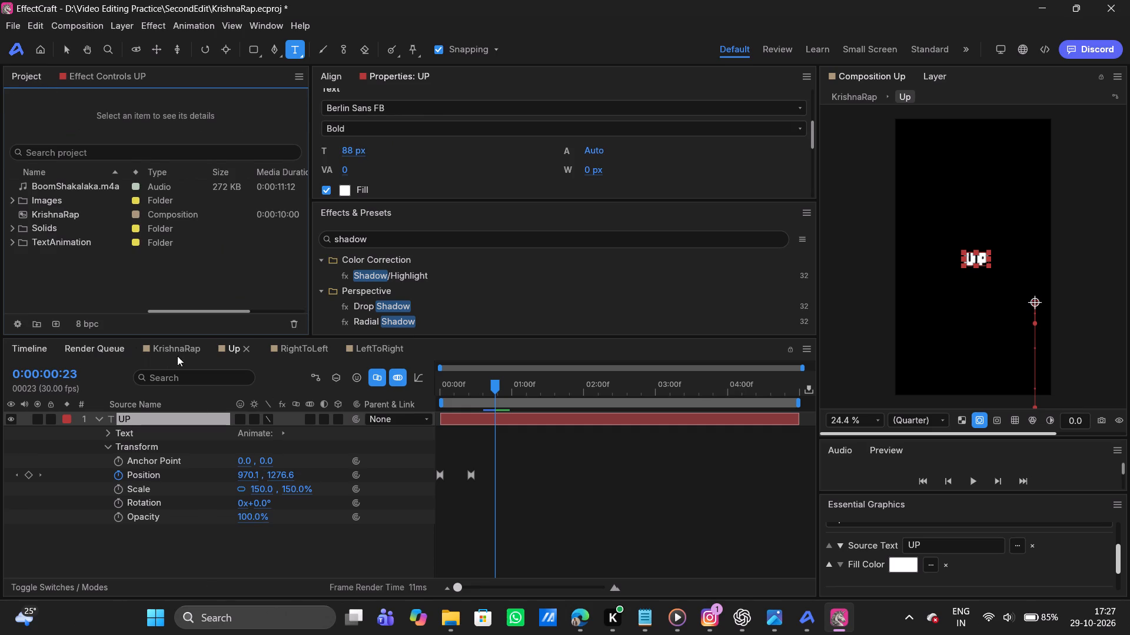
pyautogui.doubleClick(168, 343)
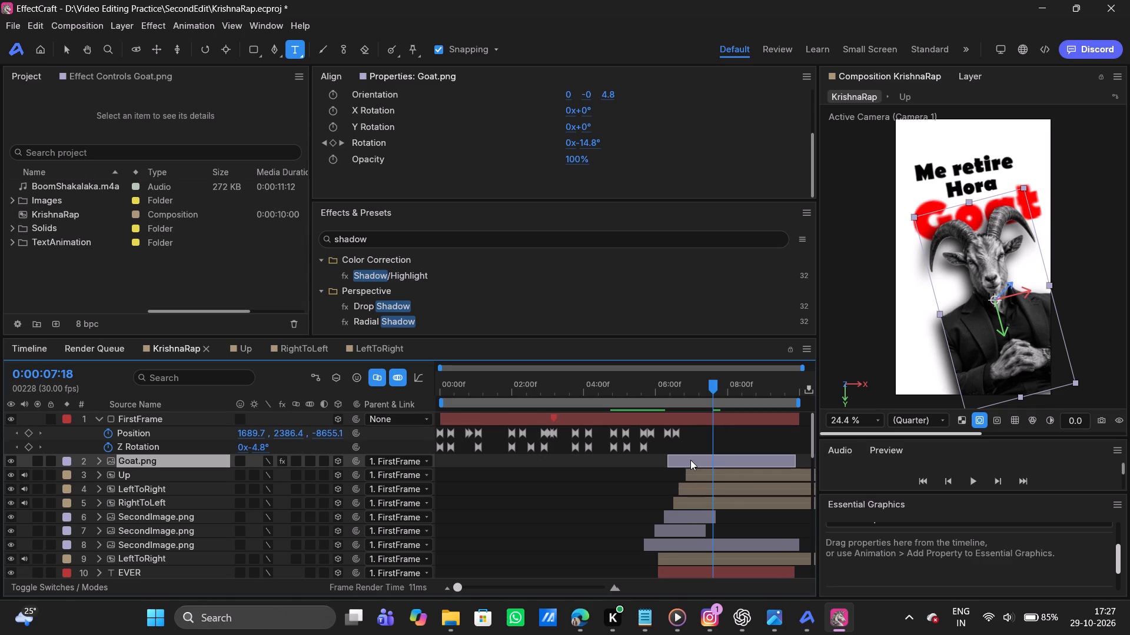
# Scrub the KrishnaRap timeline from the goat scene back to the first frame to review each scene's text and images.
pyautogui.click(702, 476)
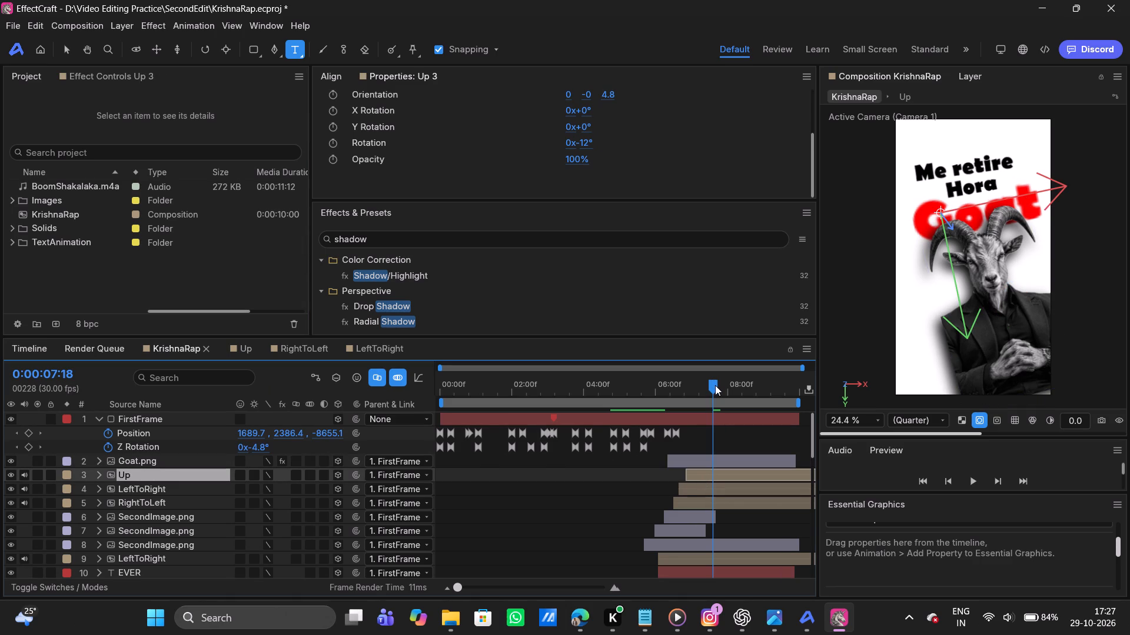
pyautogui.moveTo(715, 385); pyautogui.dragTo(665, 381)
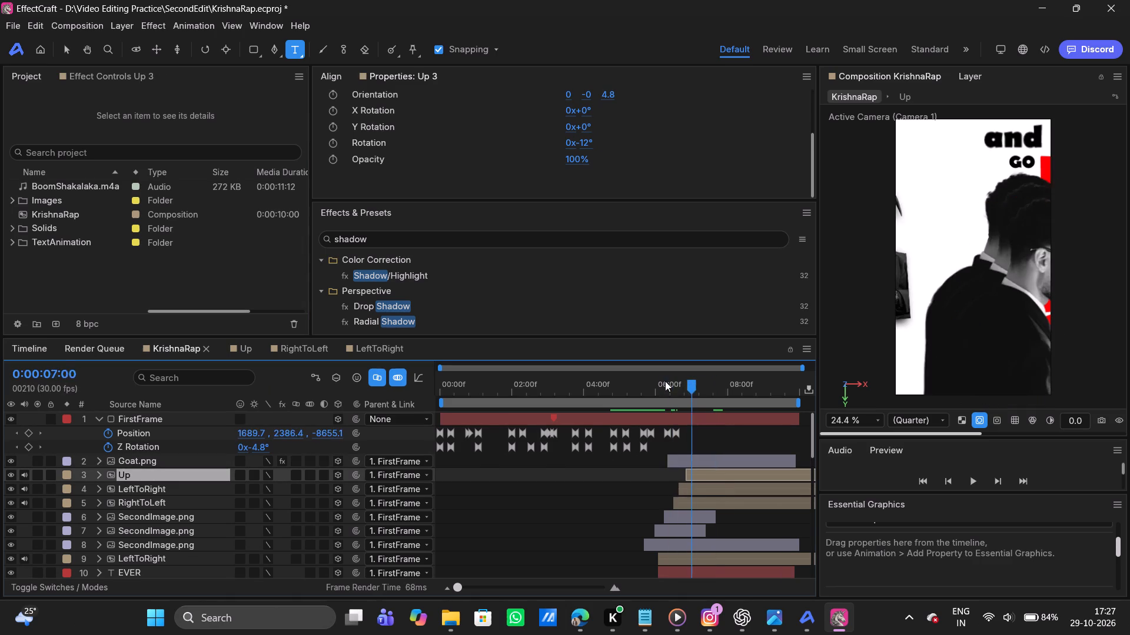
pyautogui.moveTo(665, 381); pyautogui.dragTo(692, 380)
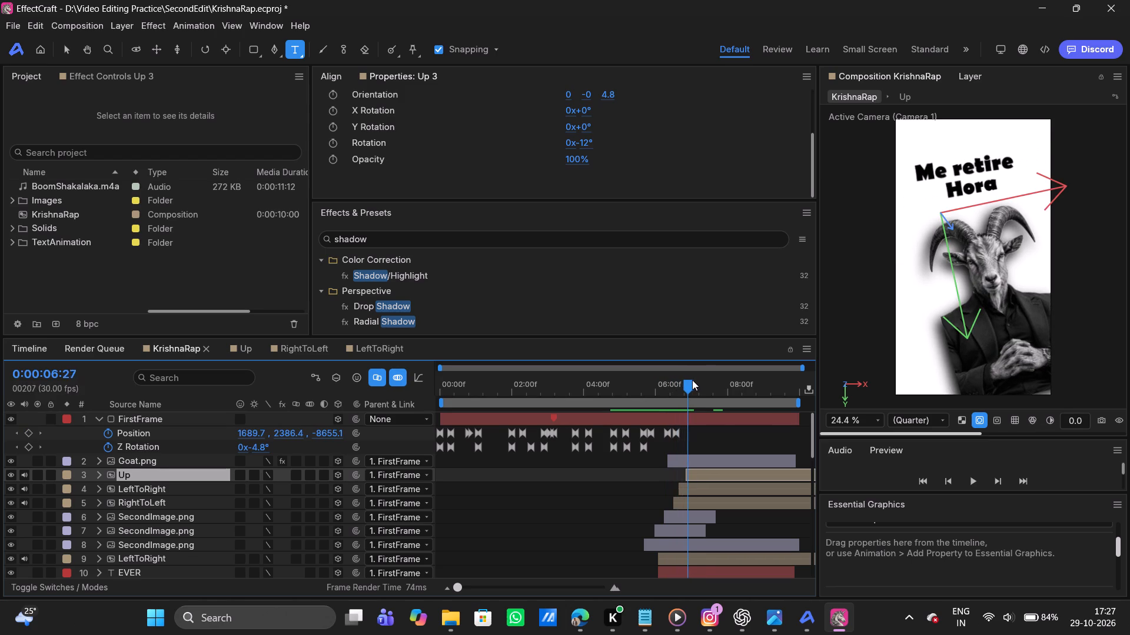
pyautogui.moveTo(692, 380); pyautogui.dragTo(649, 382)
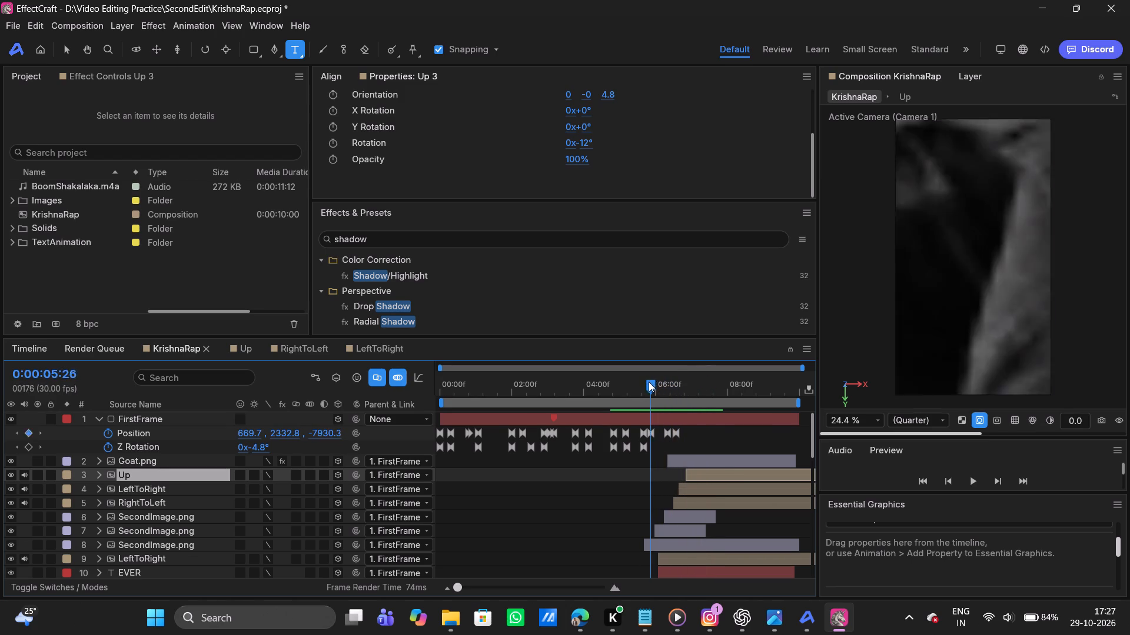
pyautogui.moveTo(649, 382); pyautogui.dragTo(693, 376)
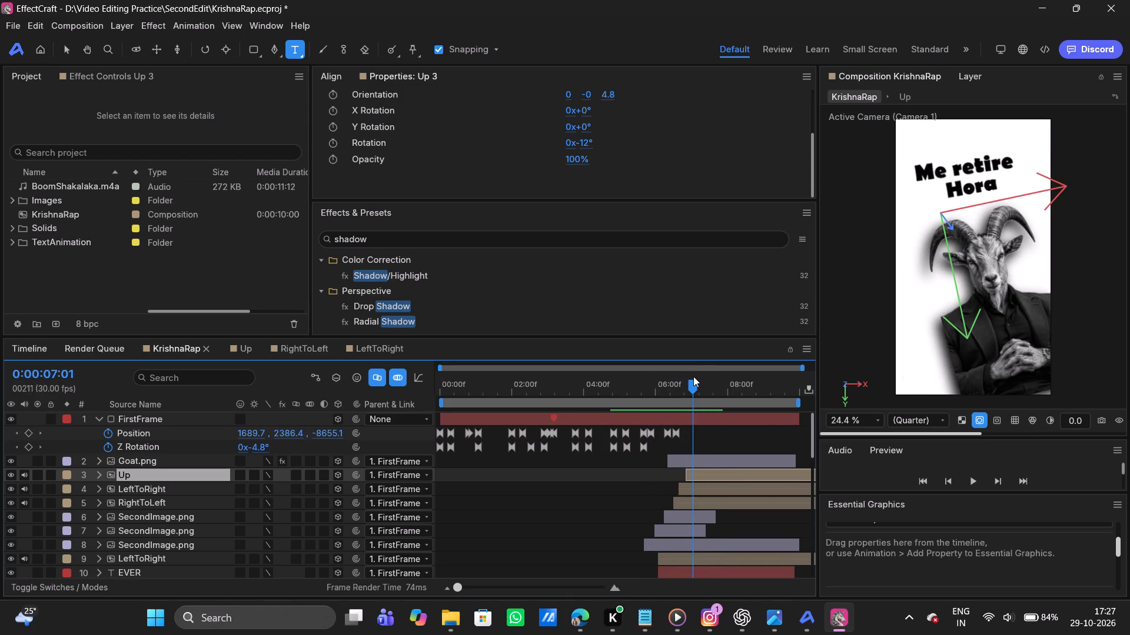
pyautogui.moveTo(693, 376); pyautogui.dragTo(629, 376)
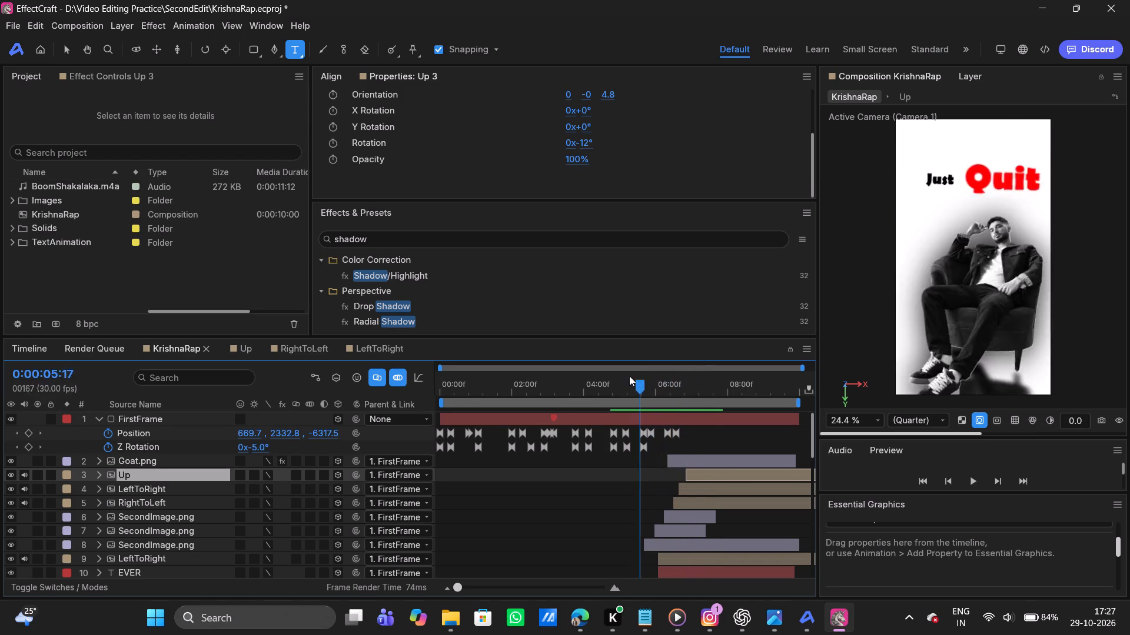
pyautogui.moveTo(629, 376); pyautogui.dragTo(567, 376)
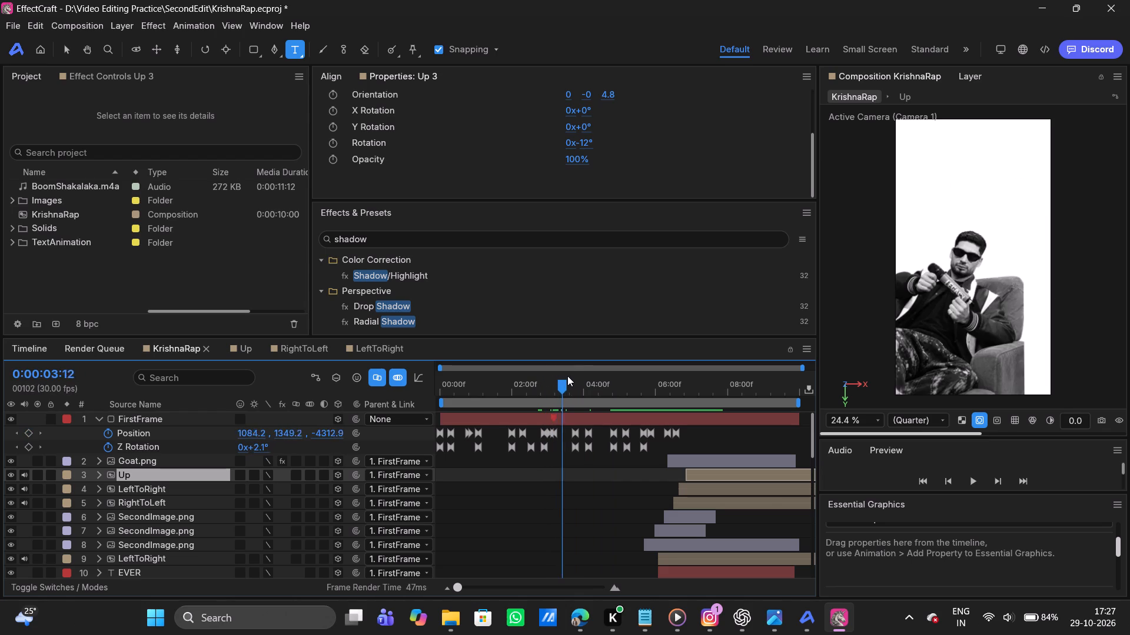
pyautogui.moveTo(567, 376); pyautogui.dragTo(610, 376)
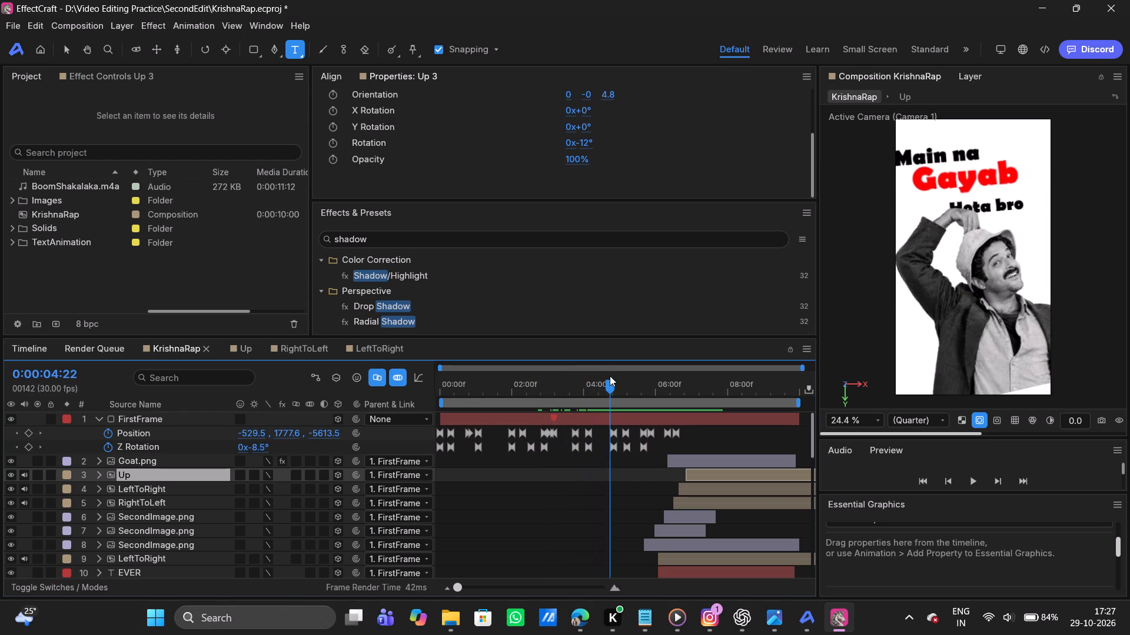
pyautogui.moveTo(610, 376); pyautogui.dragTo(573, 379)
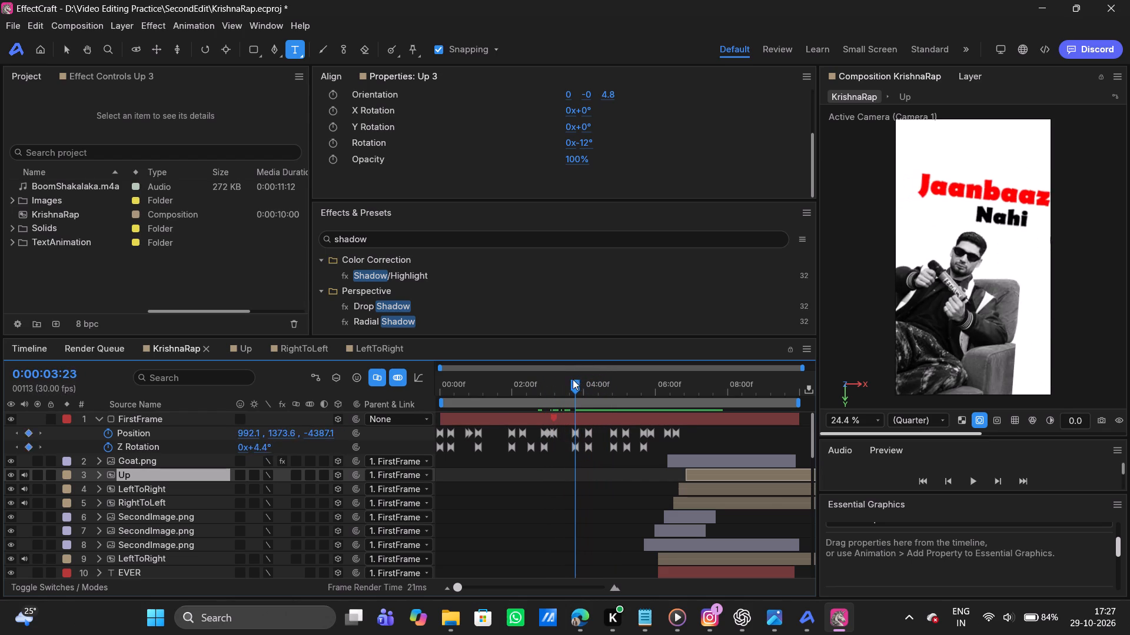
pyautogui.moveTo(573, 379); pyautogui.dragTo(534, 383)
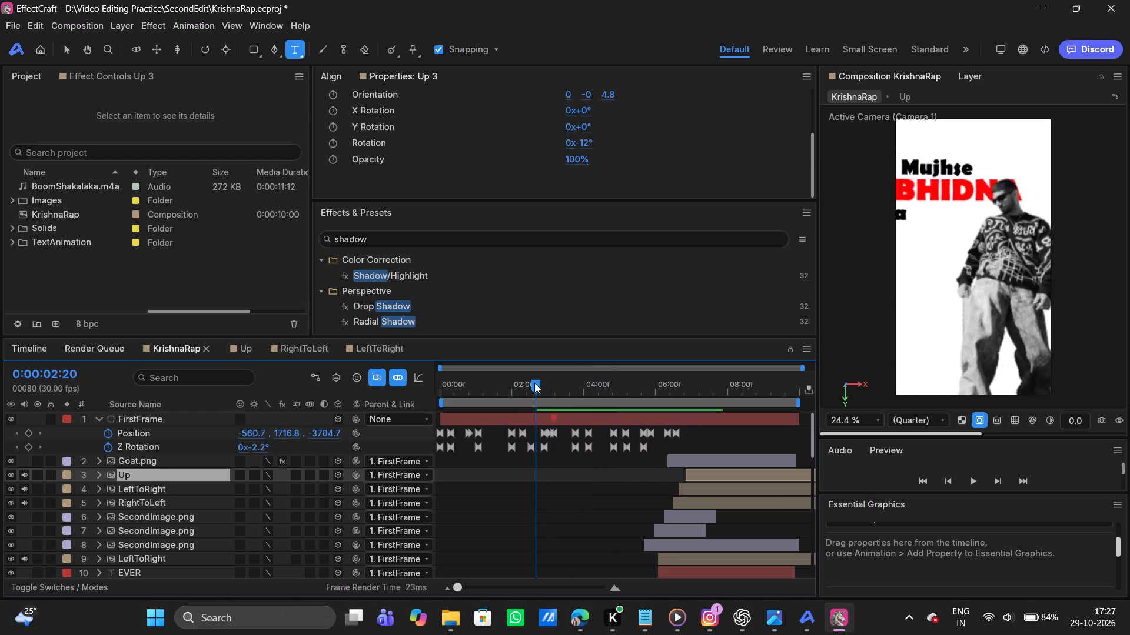
pyautogui.moveTo(534, 383); pyautogui.dragTo(503, 385)
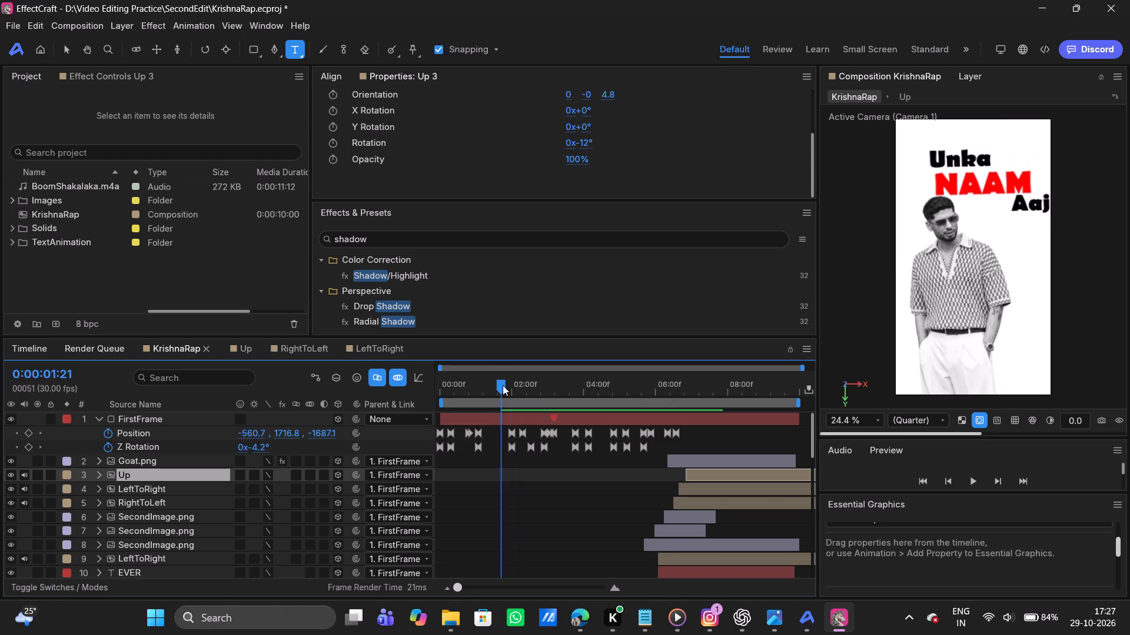
pyautogui.moveTo(503, 385); pyautogui.dragTo(471, 383)
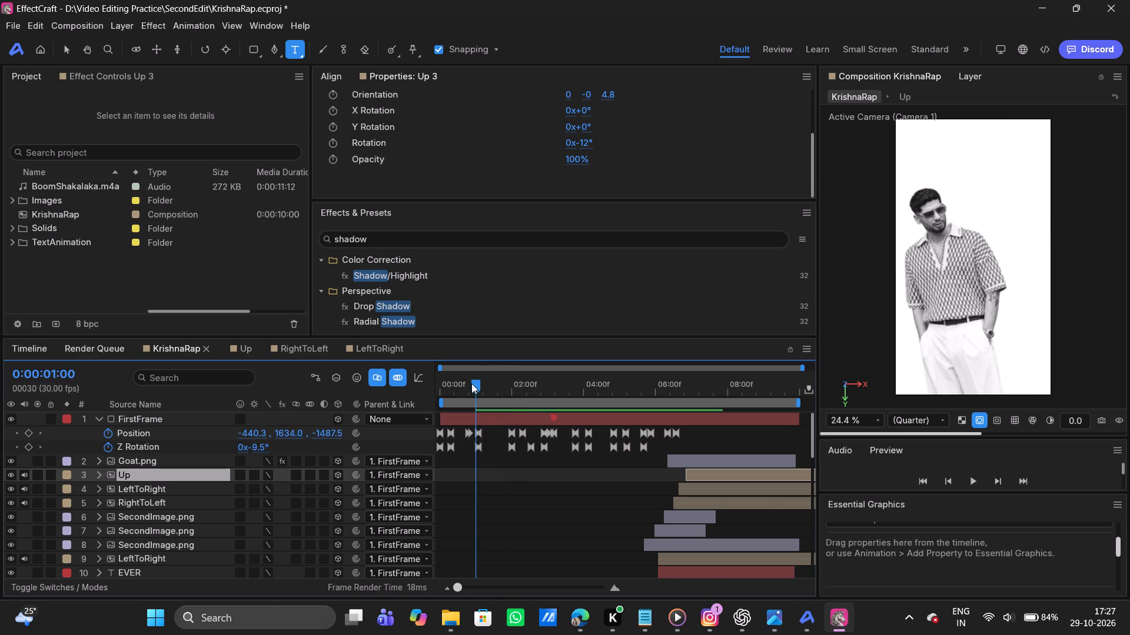
pyautogui.moveTo(471, 383); pyautogui.dragTo(448, 383)
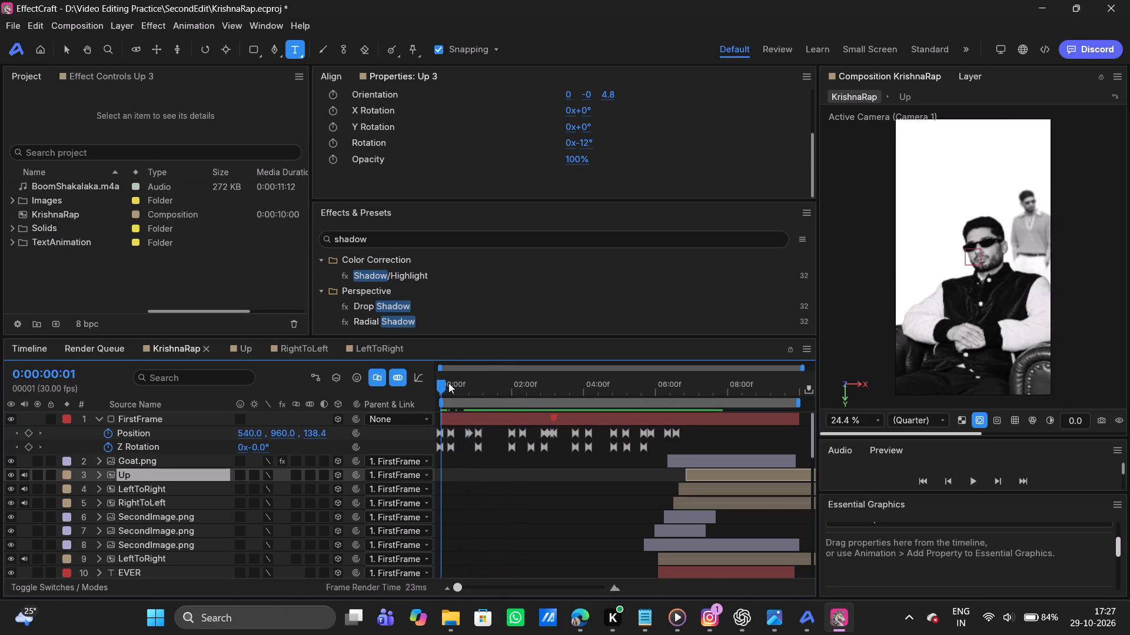
pyautogui.moveTo(448, 383); pyautogui.dragTo(408, 385)
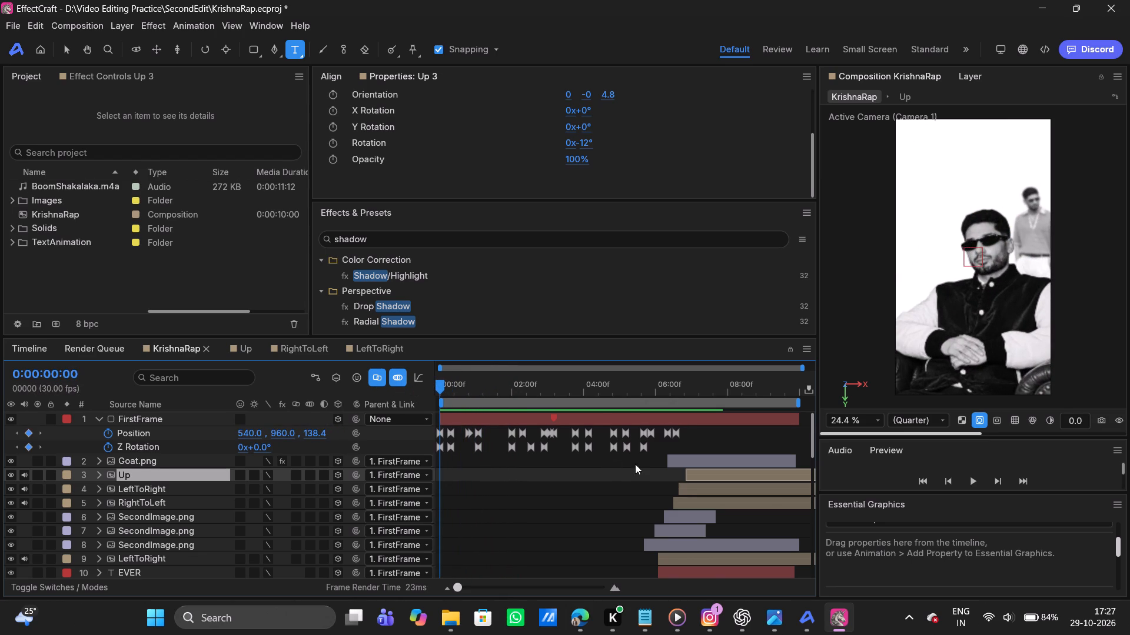
# Preview the KrishnaRap composition from the start and again from 0:00:01:21, and scrub through the transition into the goat scene.
pyautogui.press('space')
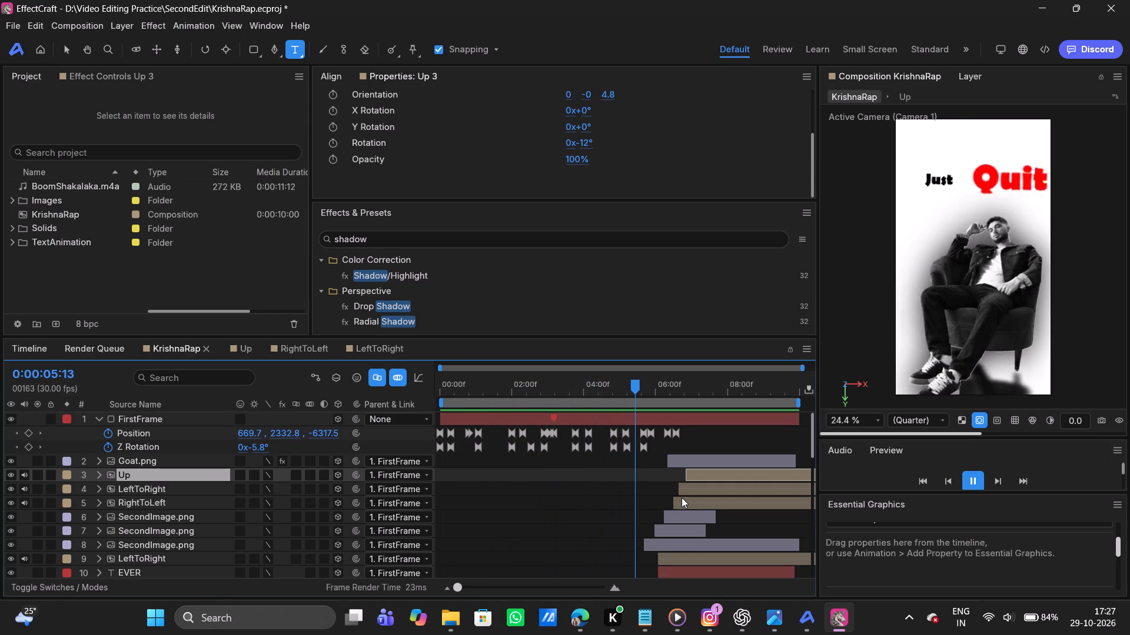
pyautogui.press('space')
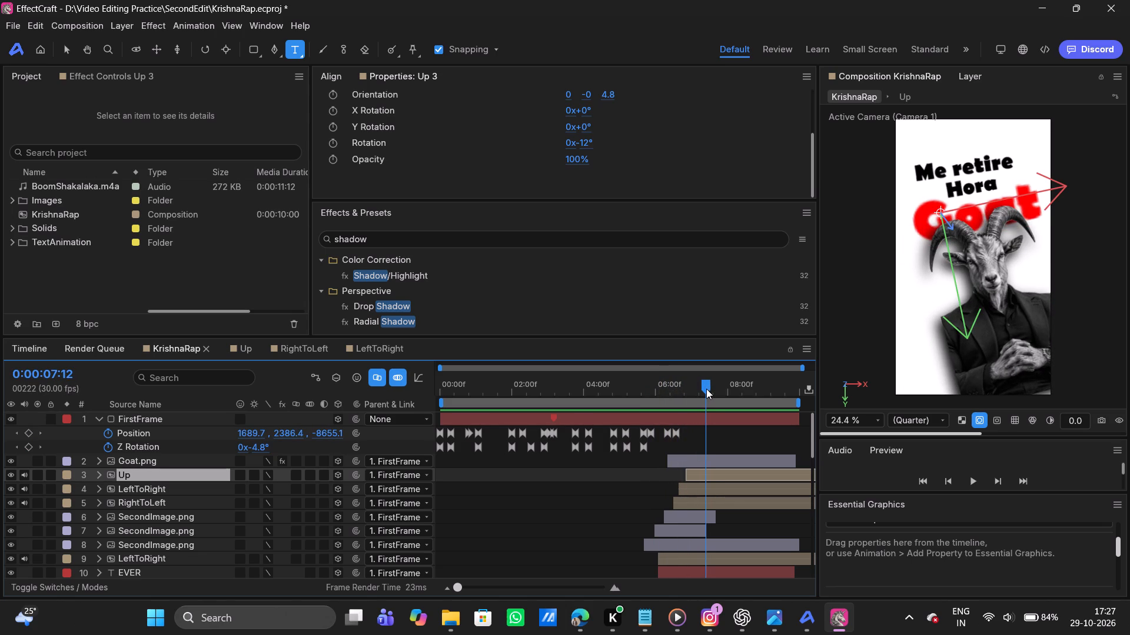
pyautogui.moveTo(706, 389); pyautogui.dragTo(501, 400)
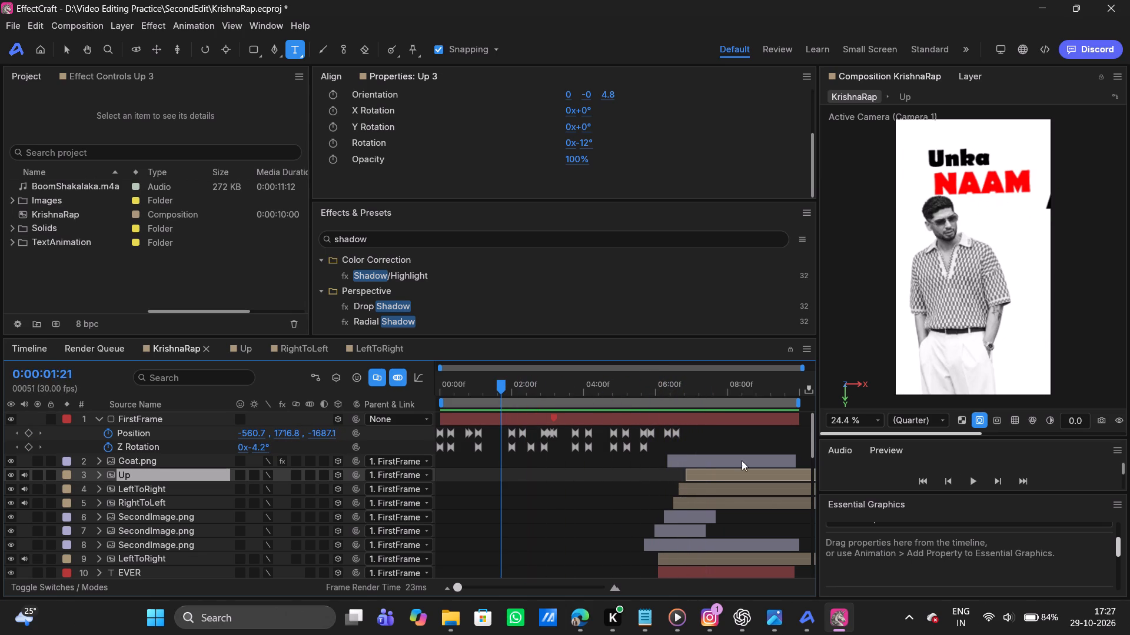
pyautogui.press('space')
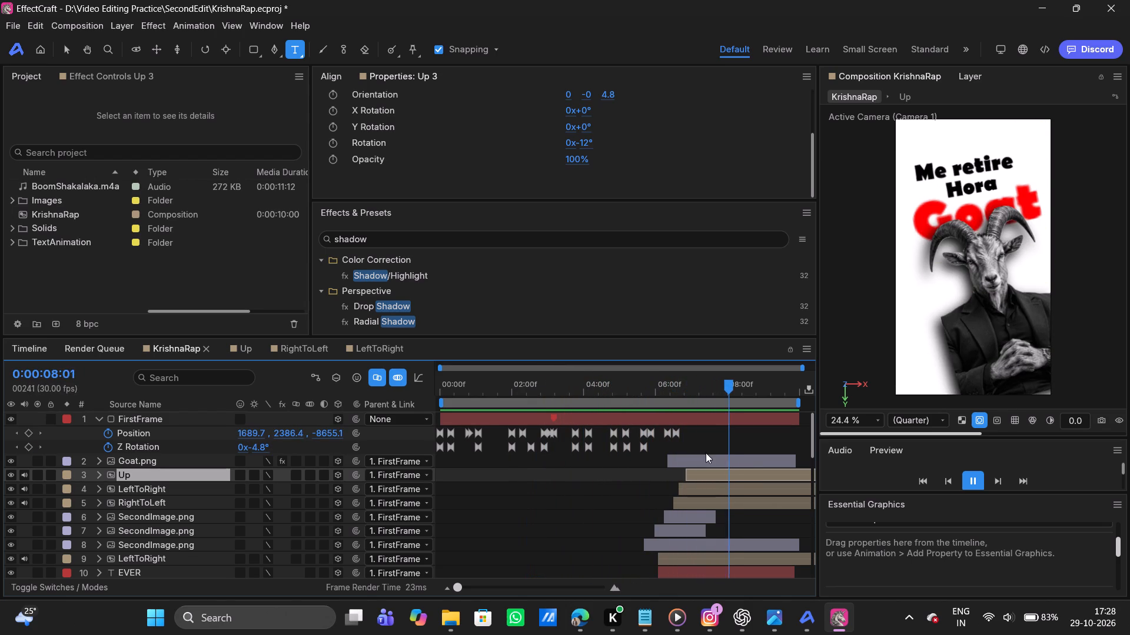
pyautogui.press('space')
pyautogui.moveTo(735, 385); pyautogui.dragTo(663, 383)
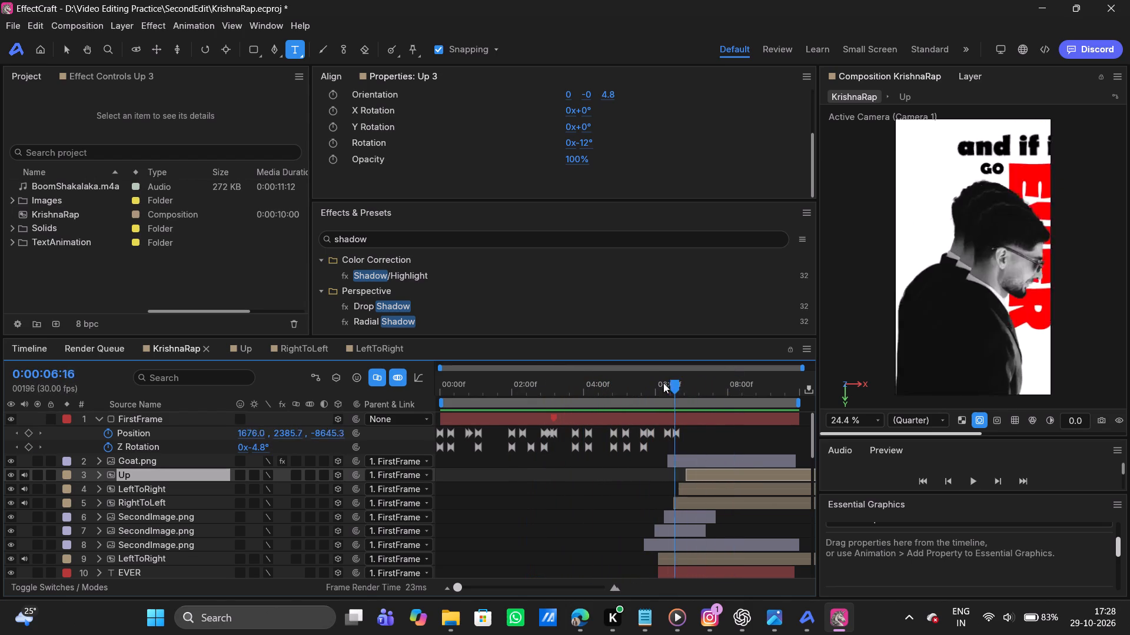
pyautogui.moveTo(663, 383); pyautogui.dragTo(690, 379)
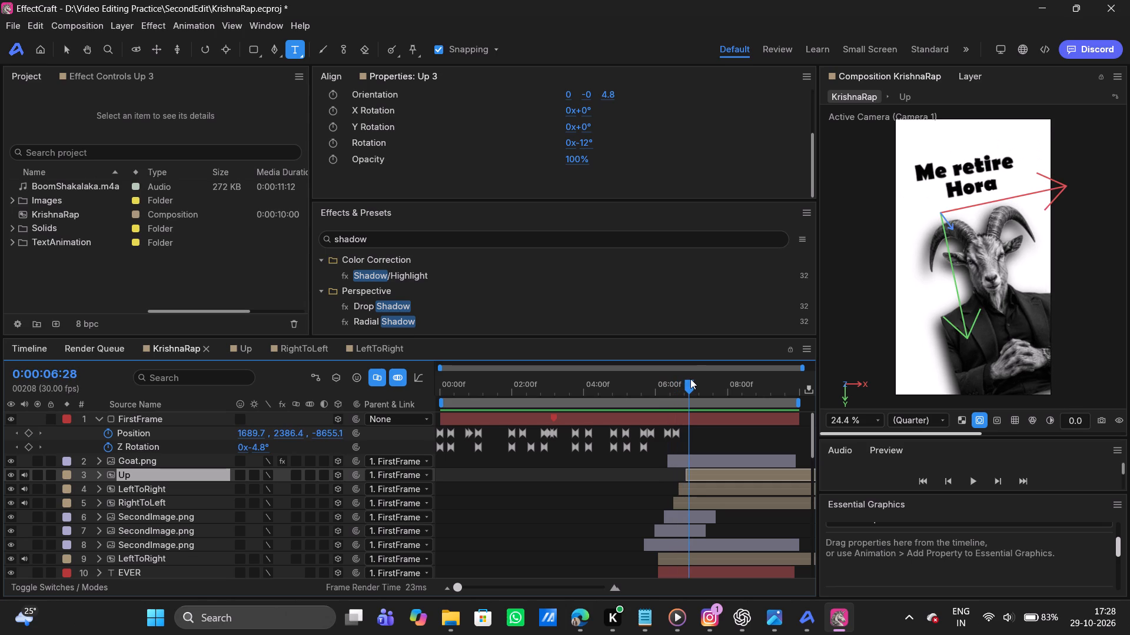
pyautogui.moveTo(690, 379); pyautogui.dragTo(700, 377)
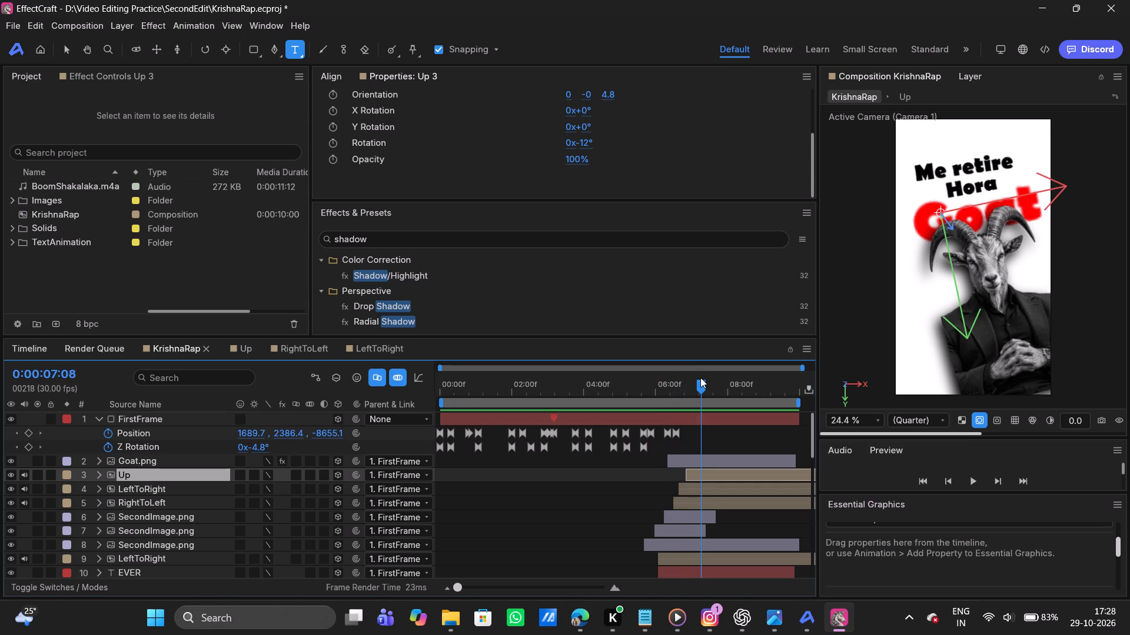
# Scrub between 0:00:06:22 and 0:00:07:09 to examine how the "Me retire", "Hora" and "Goat" text animates into the goat scene.
pyautogui.moveTo(700, 377); pyautogui.dragTo(702, 379)
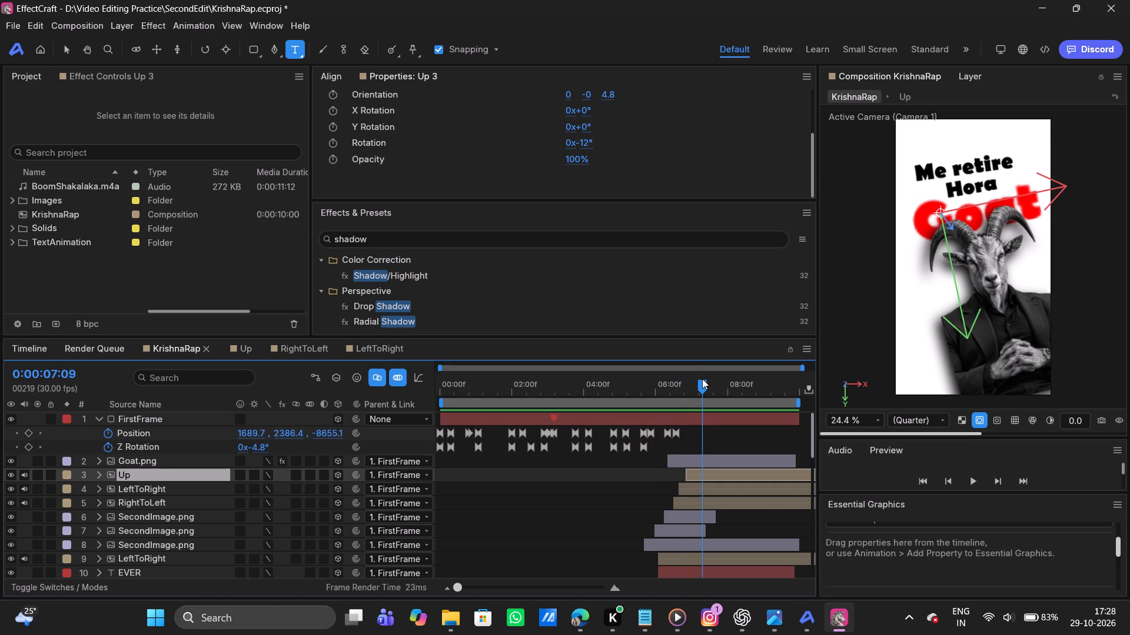
pyautogui.moveTo(702, 379); pyautogui.dragTo(689, 386)
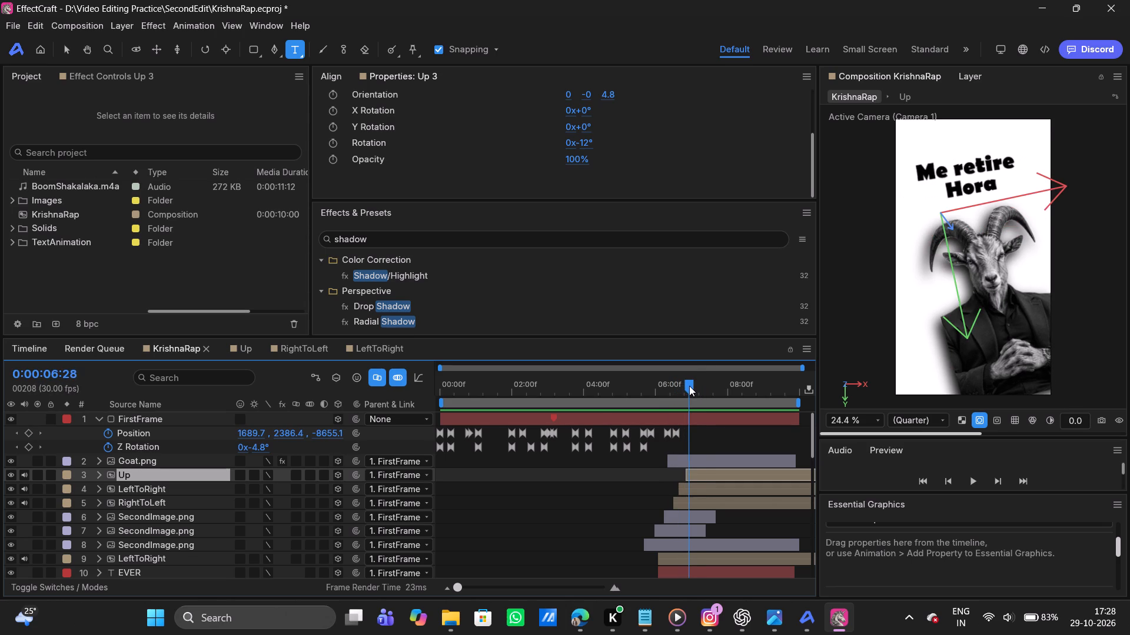
pyautogui.moveTo(689, 386); pyautogui.dragTo(702, 379)
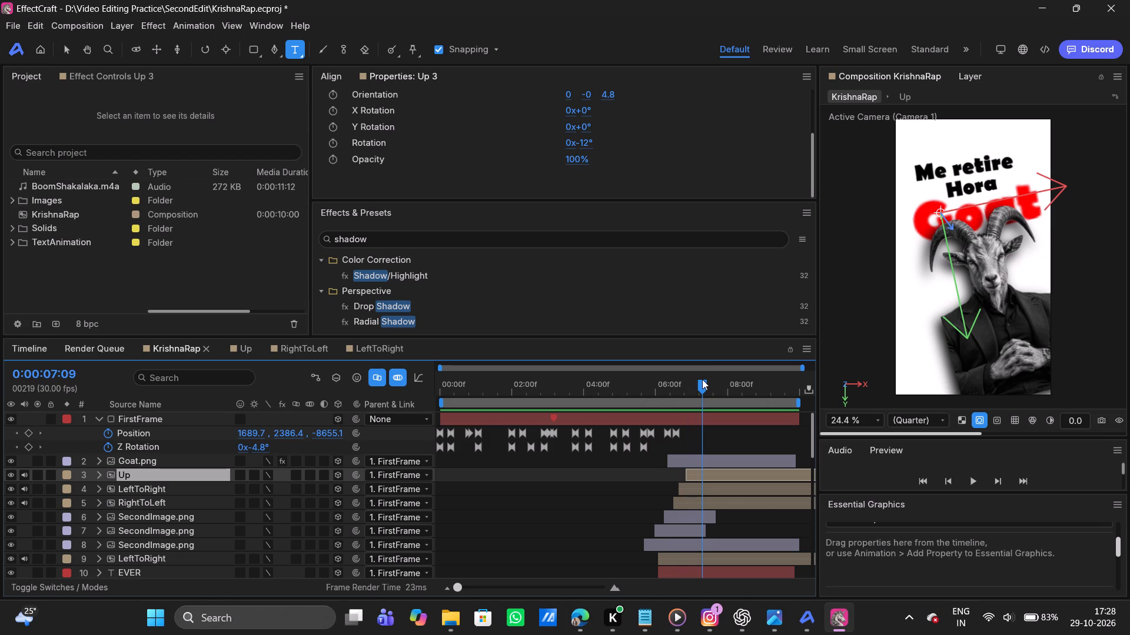
pyautogui.moveTo(702, 379); pyautogui.dragTo(701, 379)
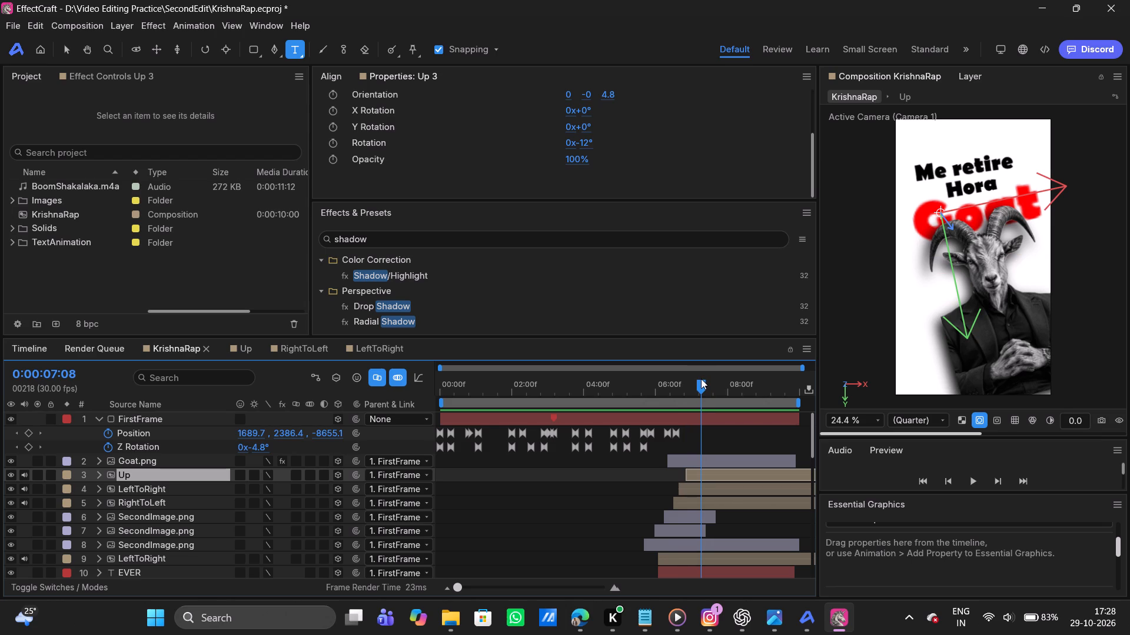
pyautogui.moveTo(701, 379); pyautogui.dragTo(682, 381)
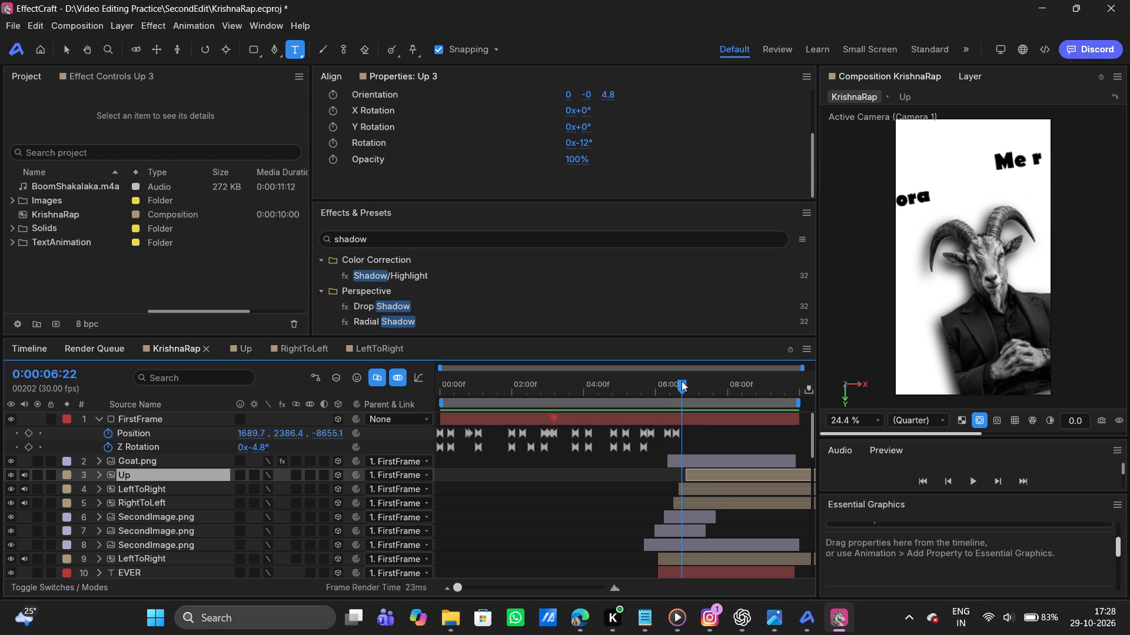
pyautogui.moveTo(682, 381); pyautogui.dragTo(700, 384)
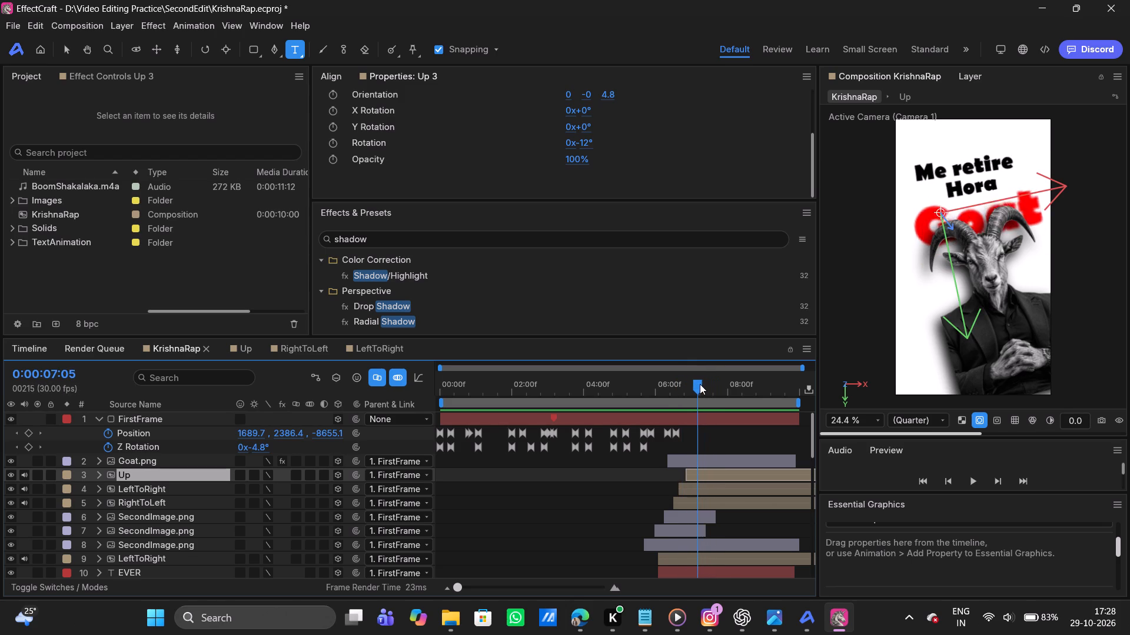
pyautogui.moveTo(700, 384); pyautogui.dragTo(702, 384)
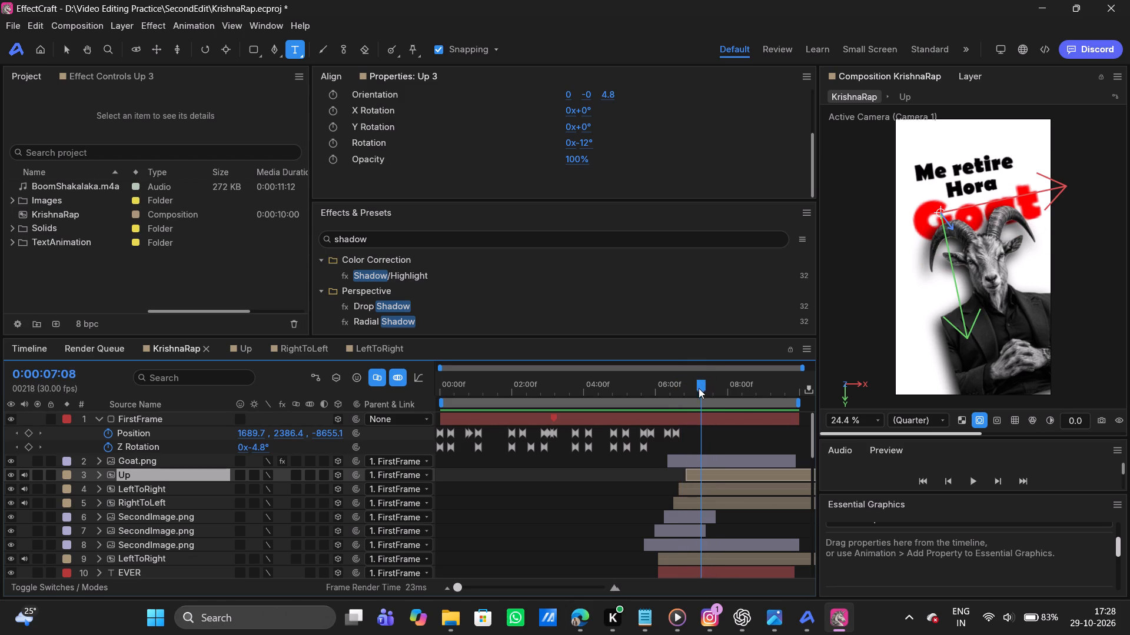
# Add a Rotation keyframe to the FirstFrame layer at its last Position keyframe, 0:00:06:17, keeping the current angle.
pyautogui.click(679, 417)
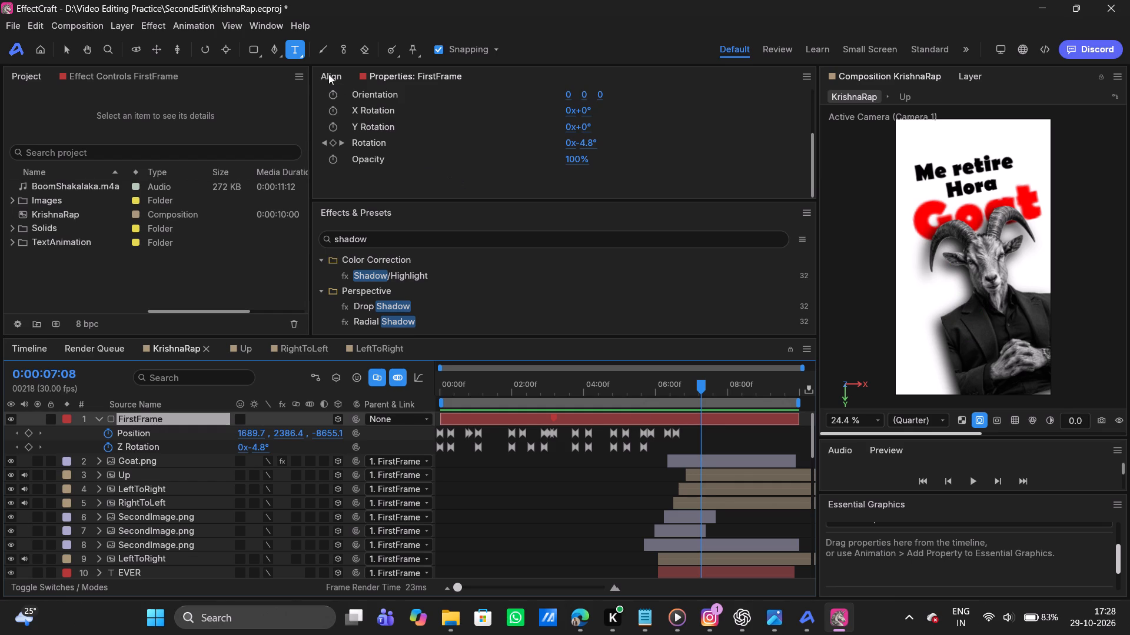
pyautogui.scroll(5, 441, 142)
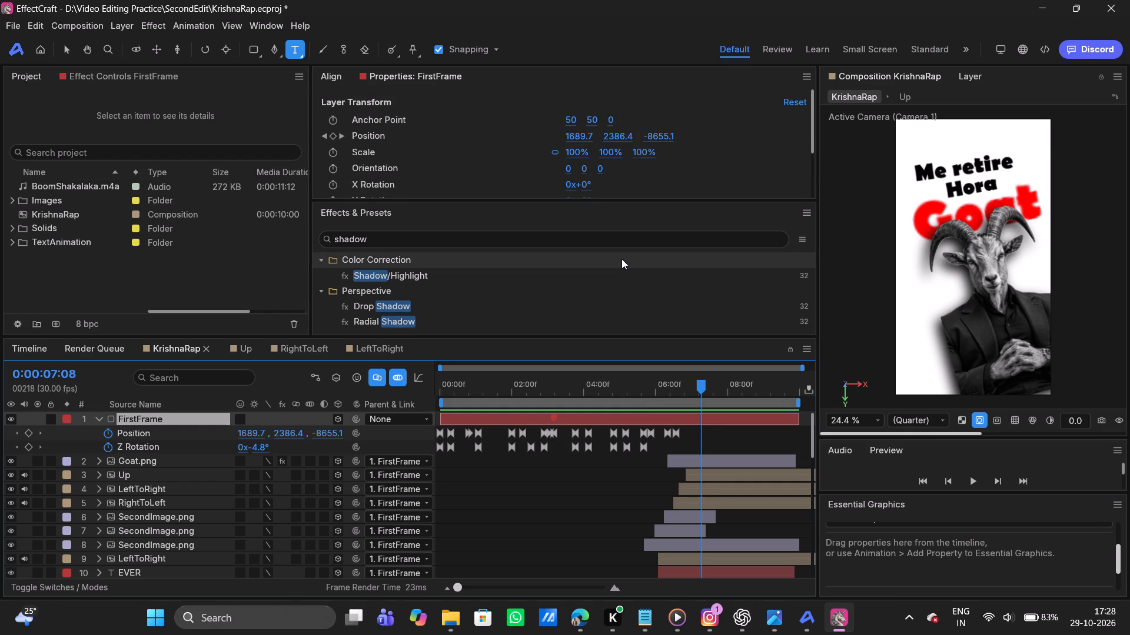
pyautogui.press('j')
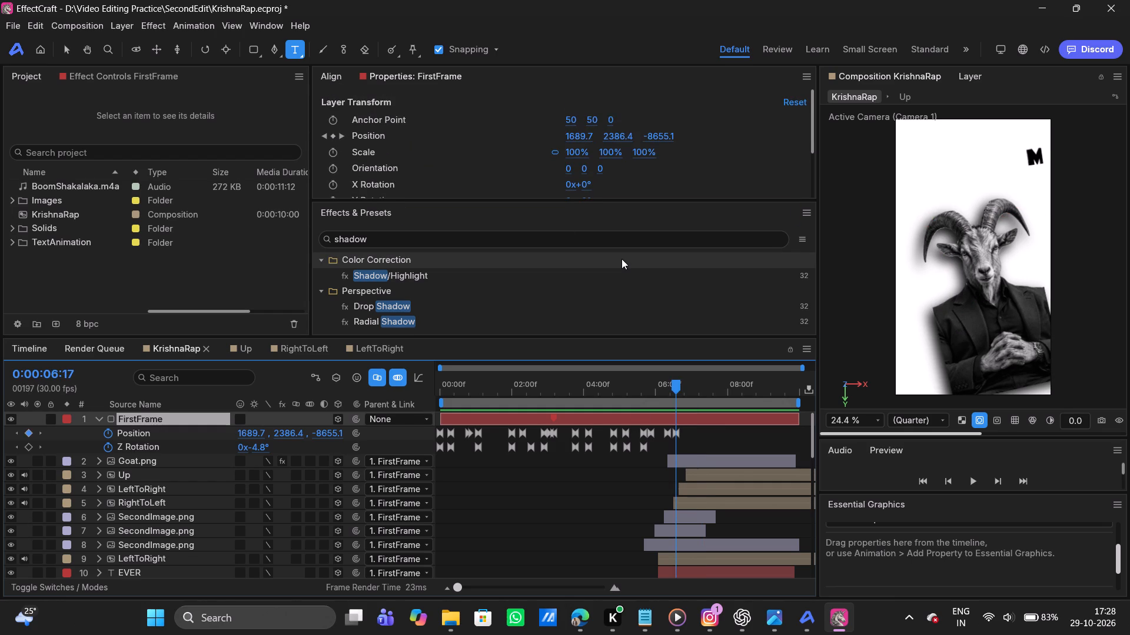
pyautogui.click(621, 259)
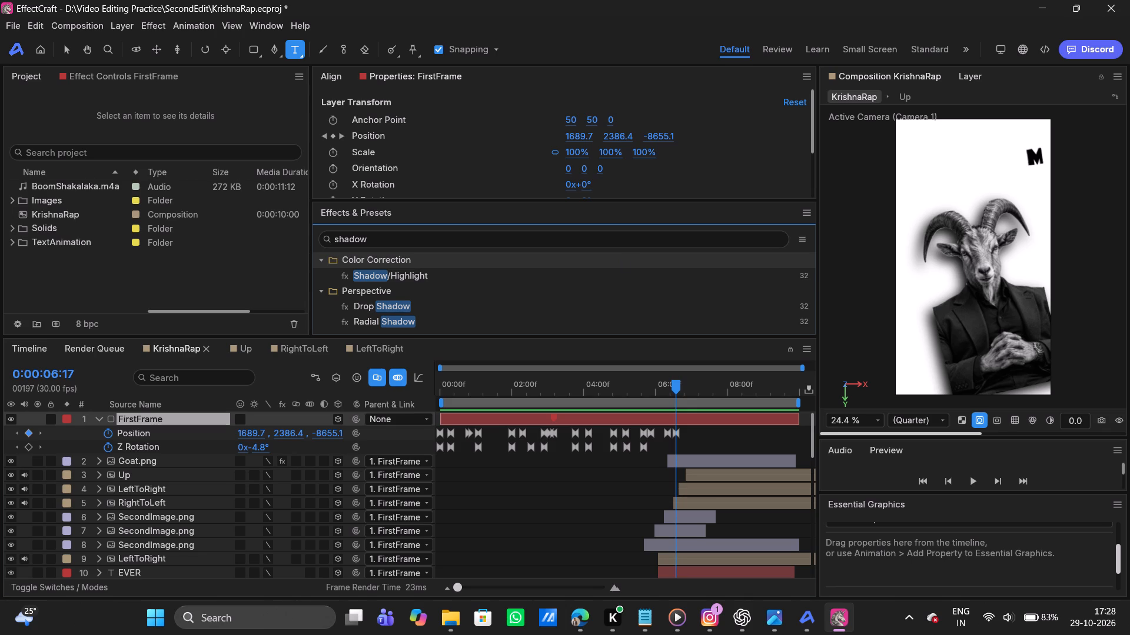
pyautogui.scroll(-1, 491, 186)
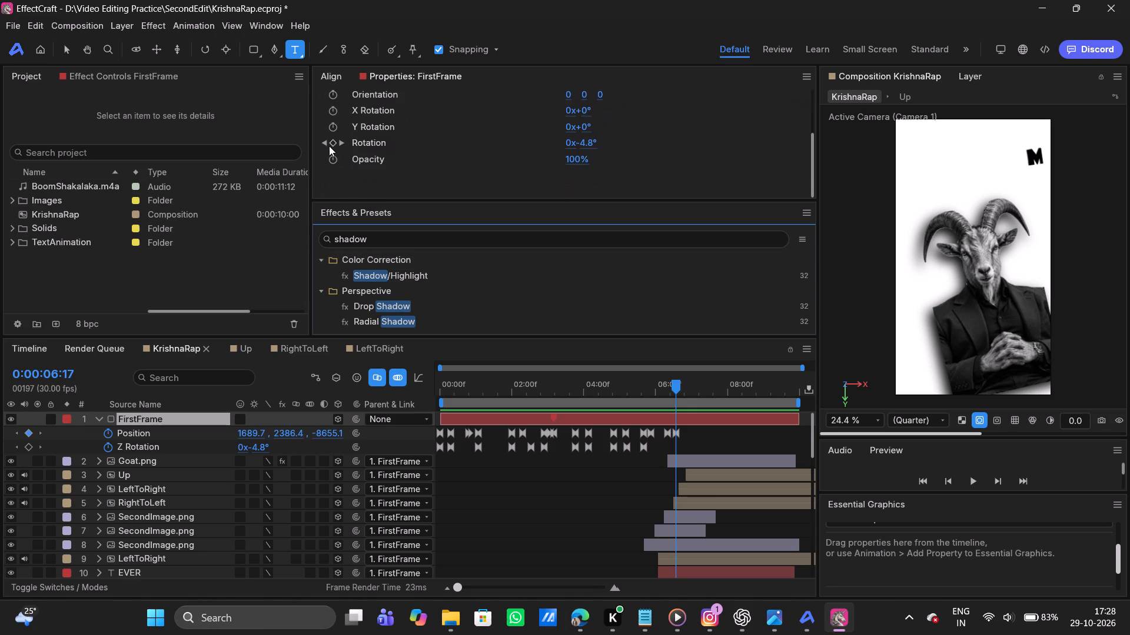
pyautogui.click(333, 142)
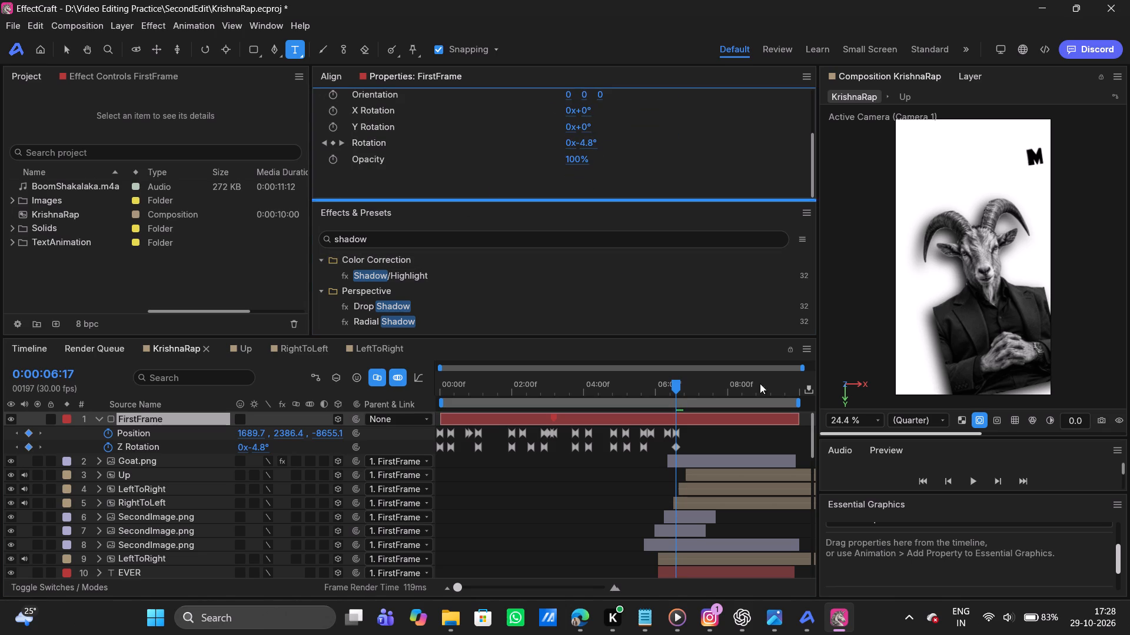
# Set the FirstFrame layer's Rotation to -7.6° at 0:00:07:08, where the "Goat" text is fully shown.
pyautogui.moveTo(676, 386); pyautogui.dragTo(677, 386)
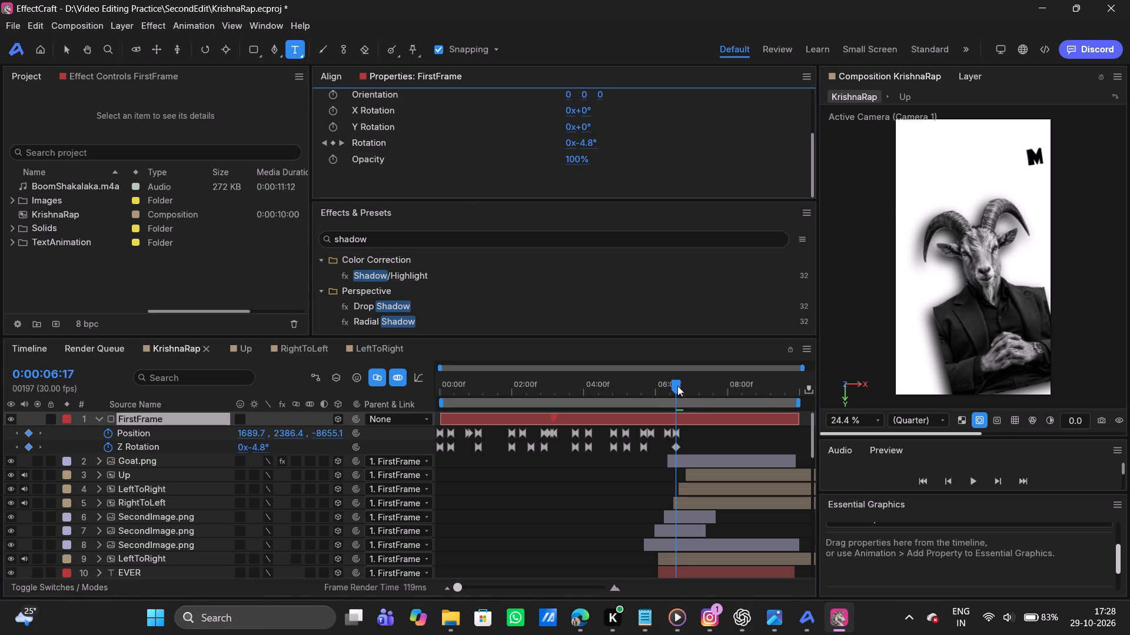
pyautogui.moveTo(677, 386); pyautogui.dragTo(704, 384)
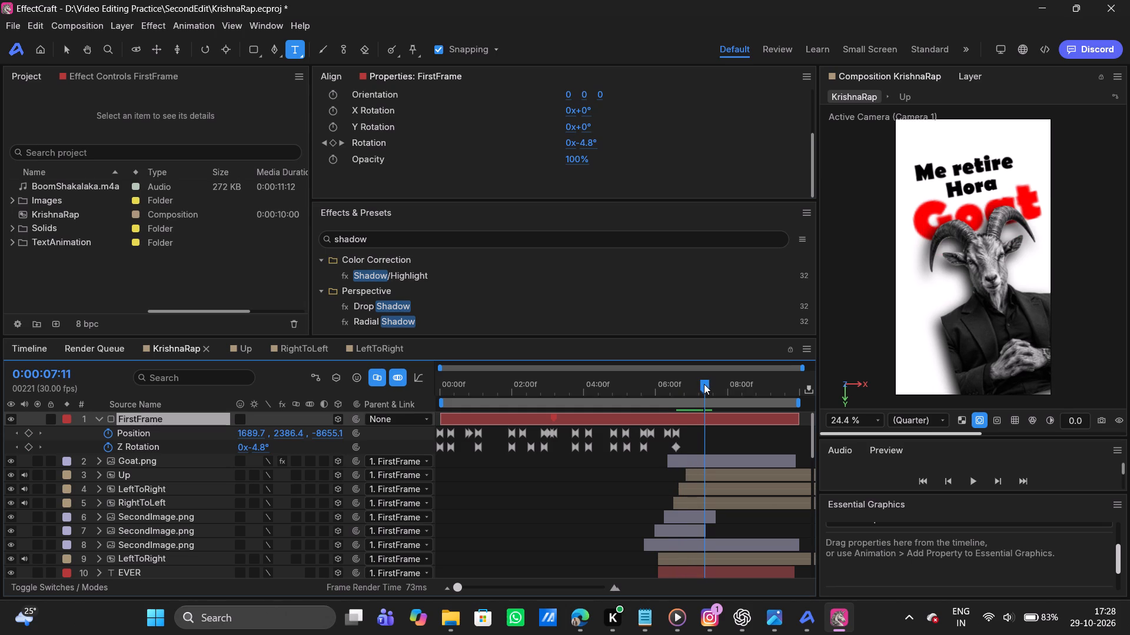
pyautogui.moveTo(704, 384); pyautogui.dragTo(700, 383)
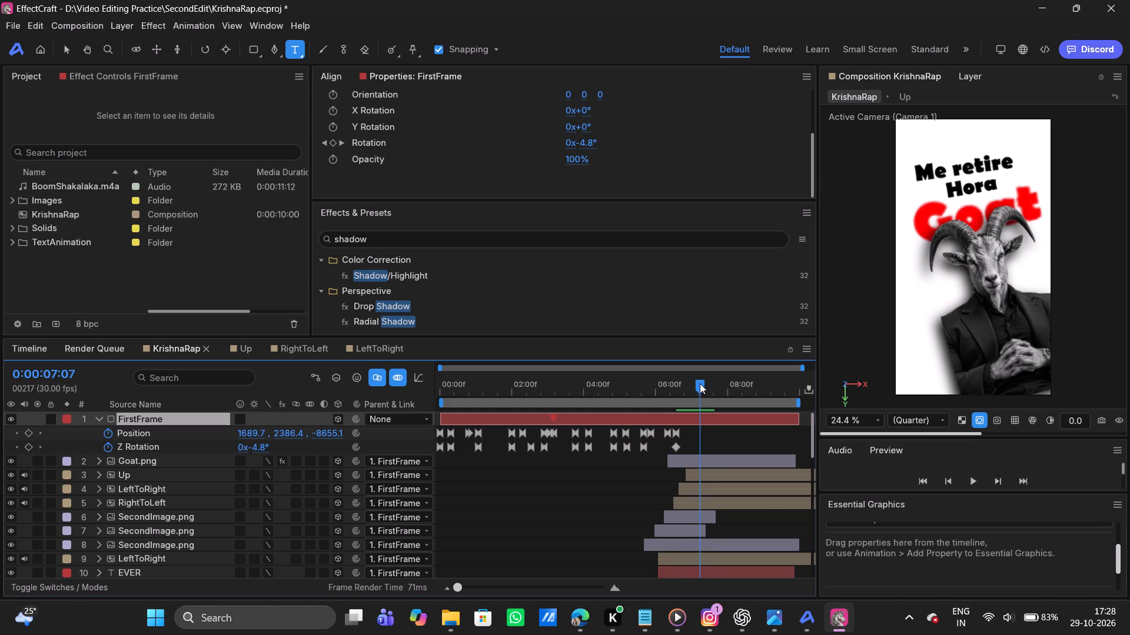
pyautogui.moveTo(700, 383); pyautogui.dragTo(701, 383)
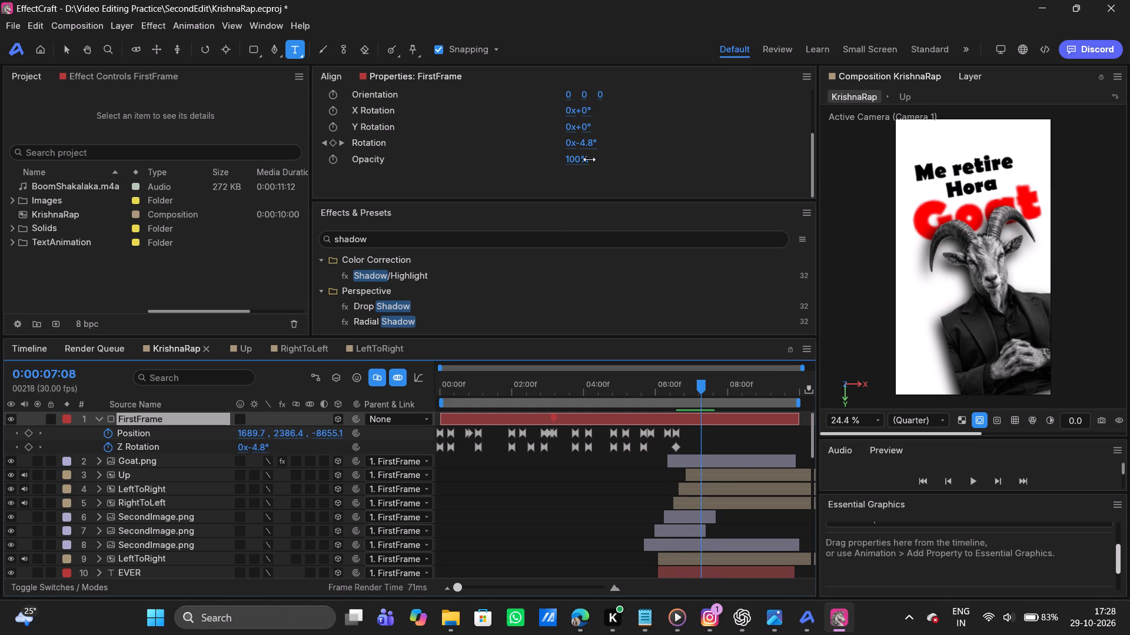
pyautogui.moveTo(587, 144); pyautogui.dragTo(603, 143)
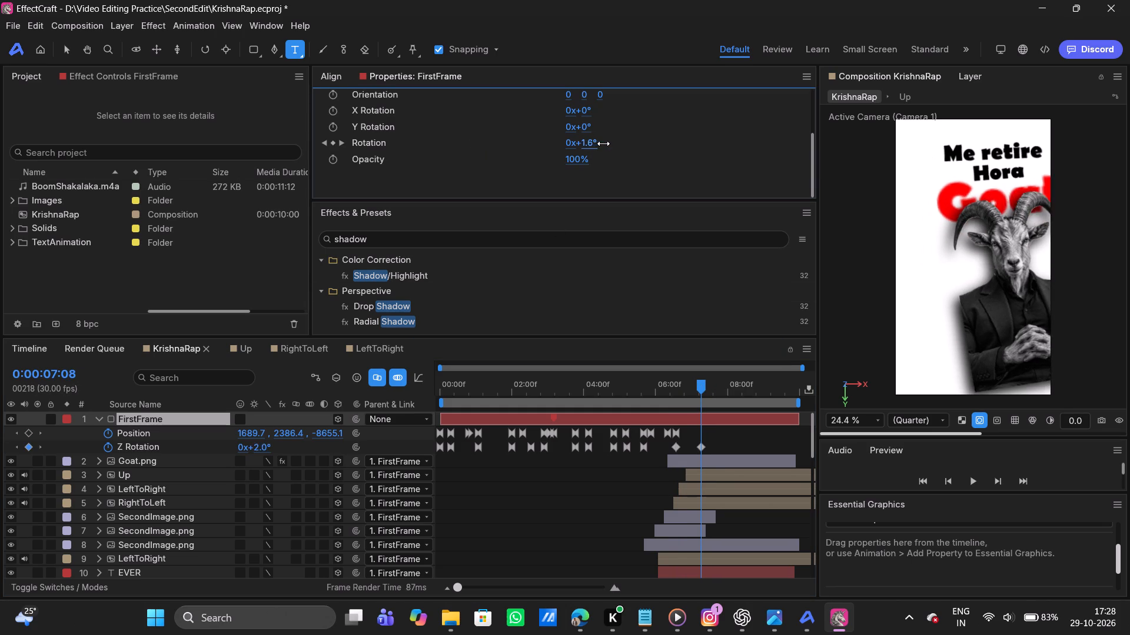
pyautogui.moveTo(603, 143); pyautogui.dragTo(589, 153)
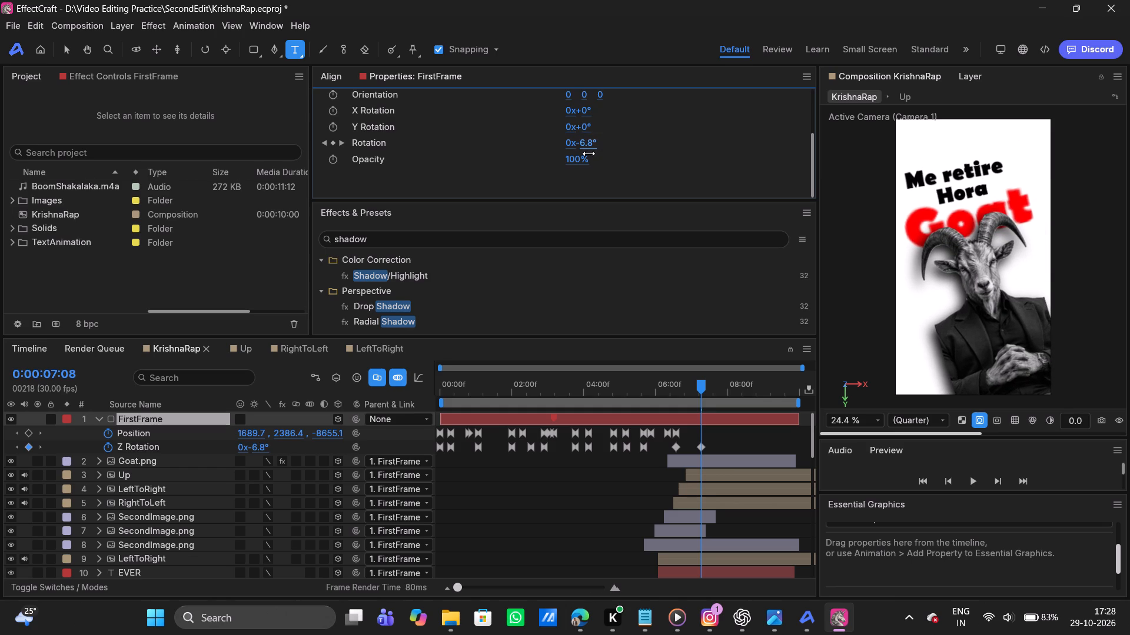
pyautogui.moveTo(589, 153); pyautogui.dragTo(587, 153)
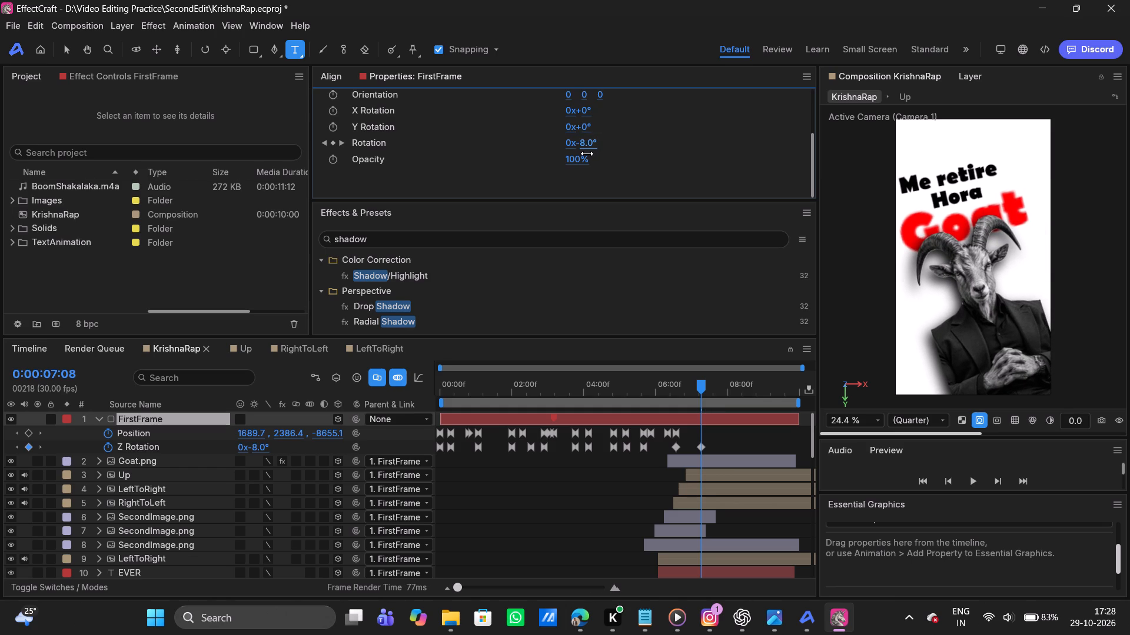
pyautogui.moveTo(587, 153); pyautogui.dragTo(586, 154)
pyautogui.moveTo(586, 154); pyautogui.dragTo(587, 153)
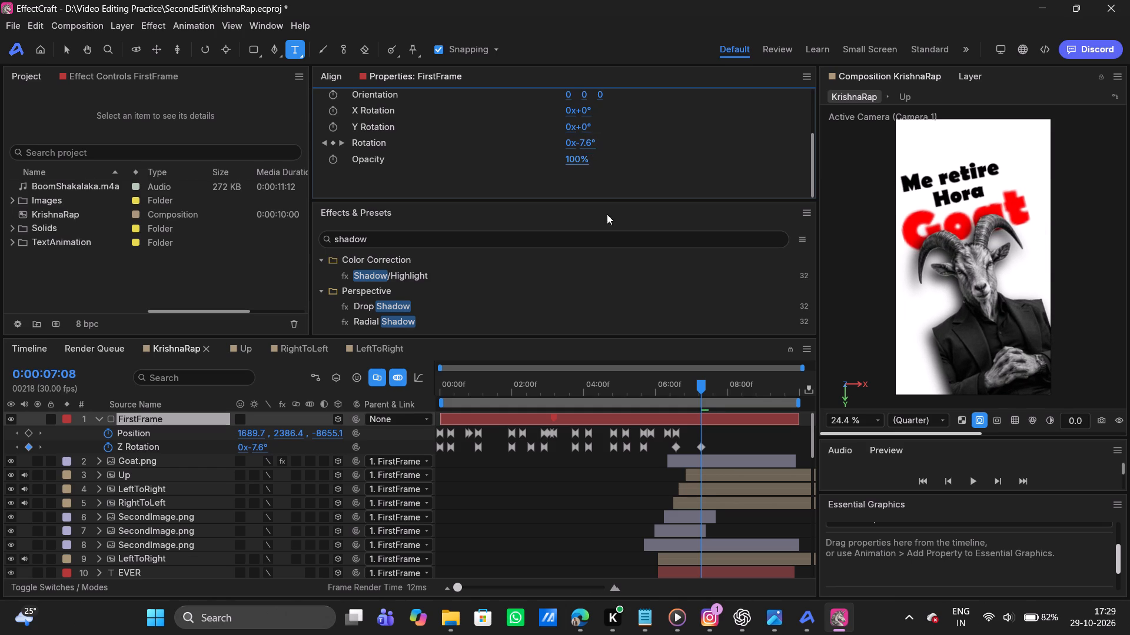
# Add an in-between FirstFrame Rotation keyframe of -2.4° at 0:00:06:29, before the "Goat" text comes in.
pyautogui.moveTo(703, 384); pyautogui.dragTo(694, 385)
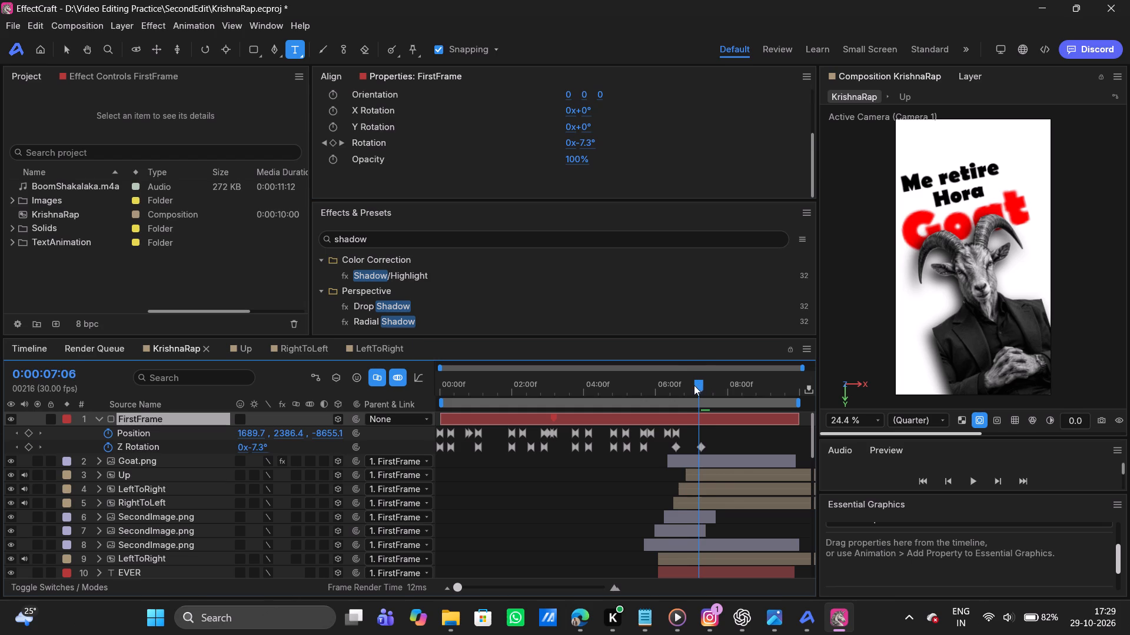
pyautogui.moveTo(694, 385); pyautogui.dragTo(692, 385)
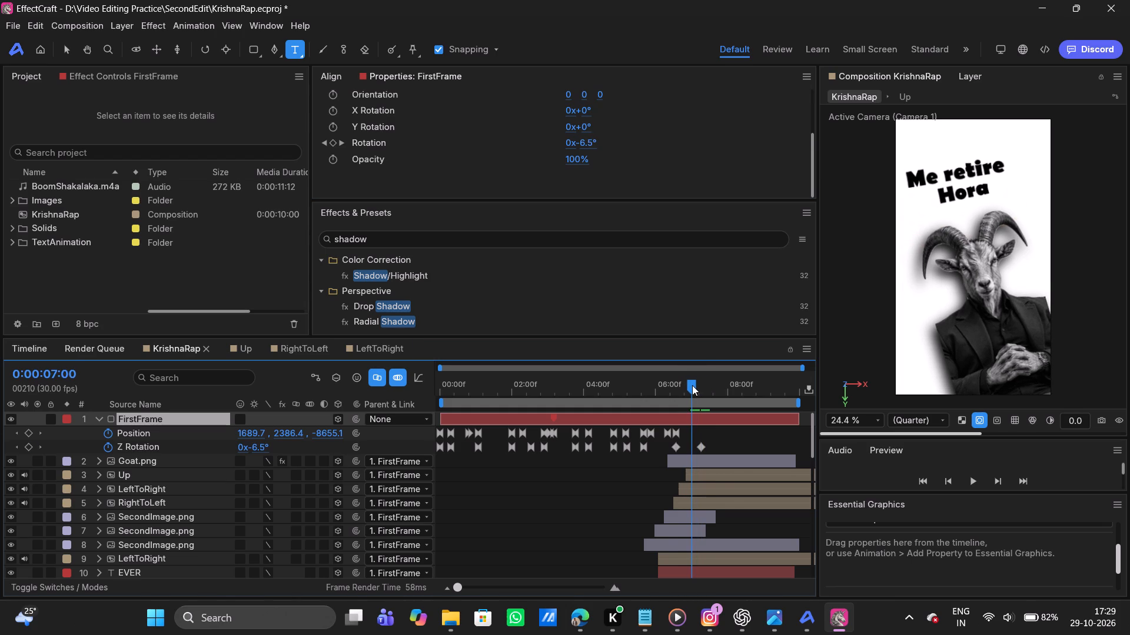
pyautogui.moveTo(692, 385); pyautogui.dragTo(680, 389)
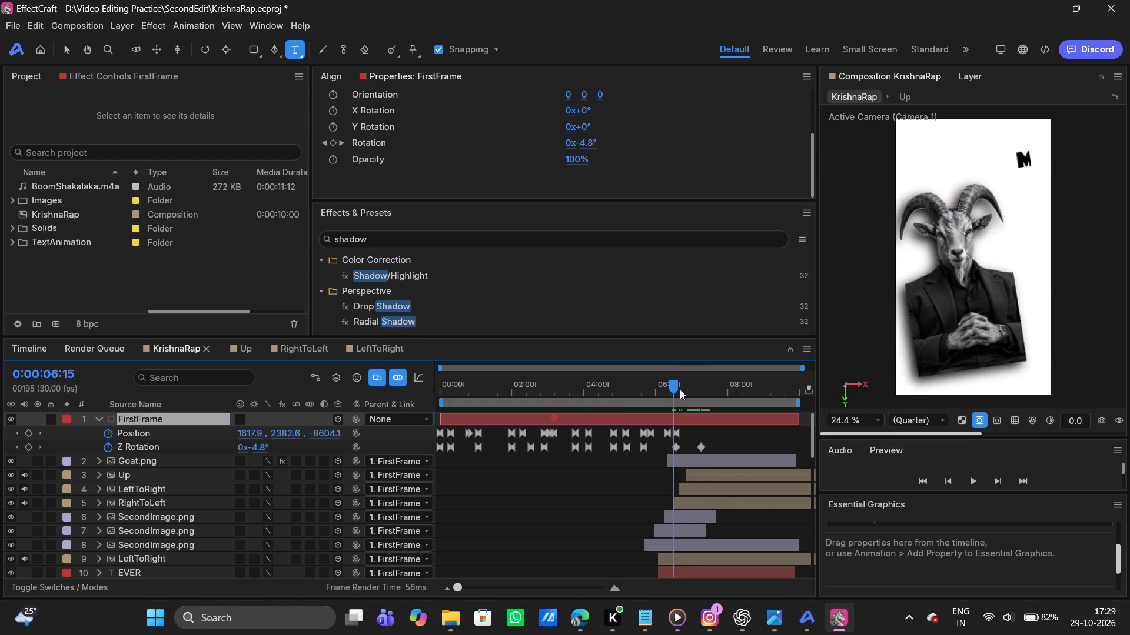
pyautogui.moveTo(680, 389); pyautogui.dragTo(687, 385)
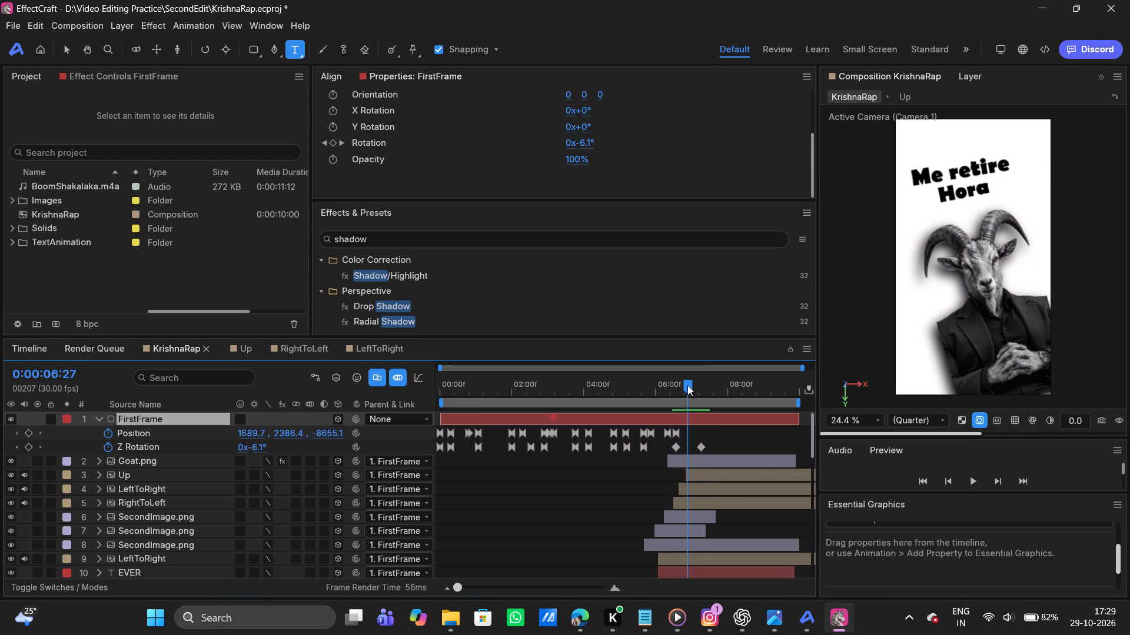
pyautogui.moveTo(687, 385); pyautogui.dragTo(693, 384)
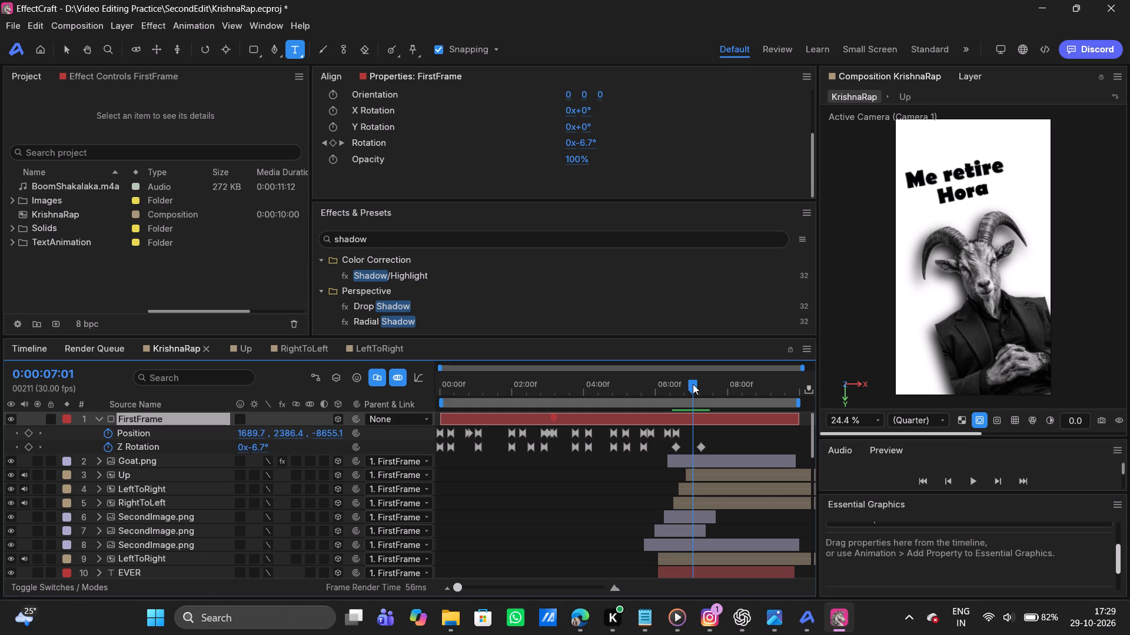
pyautogui.moveTo(693, 384); pyautogui.dragTo(690, 385)
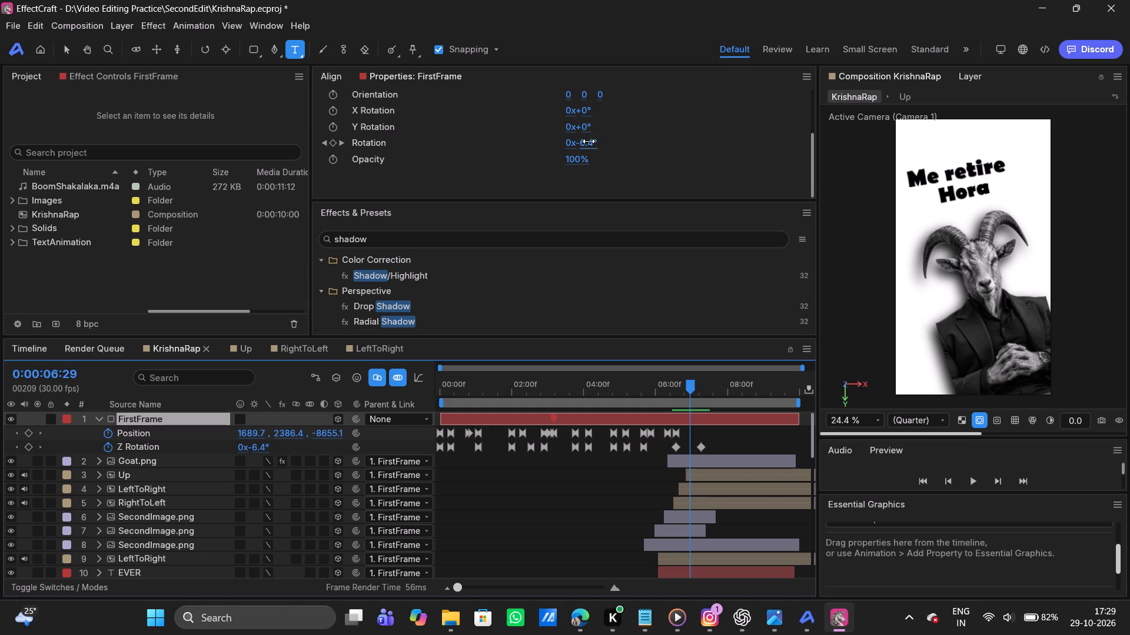
pyautogui.moveTo(590, 142); pyautogui.dragTo(603, 145)
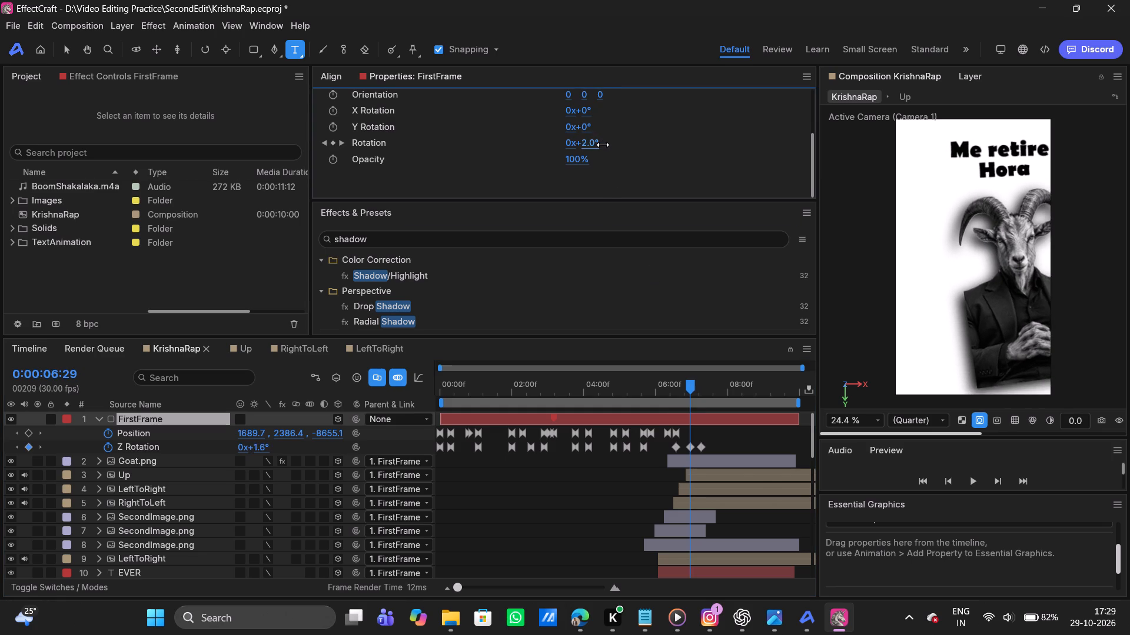
pyautogui.moveTo(603, 145); pyautogui.dragTo(599, 149)
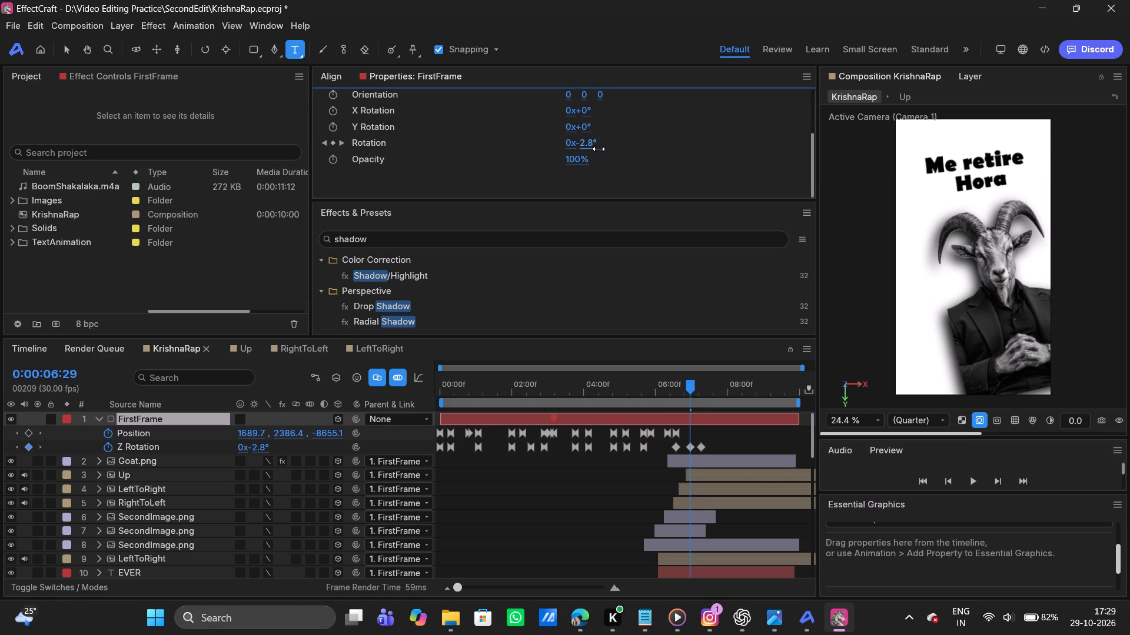
pyautogui.moveTo(599, 149); pyautogui.dragTo(599, 148)
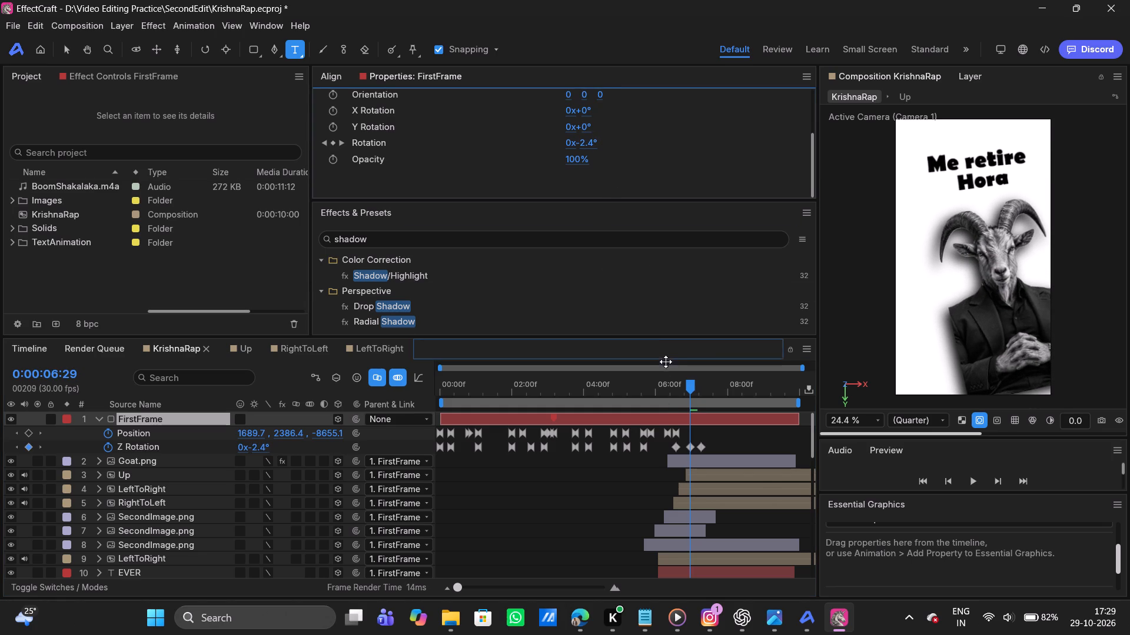
# Apply Easy Ease to the three Z Rotation keyframes of FirstFrame in the goat scene.
pyautogui.moveTo(662, 441); pyautogui.dragTo(716, 449)
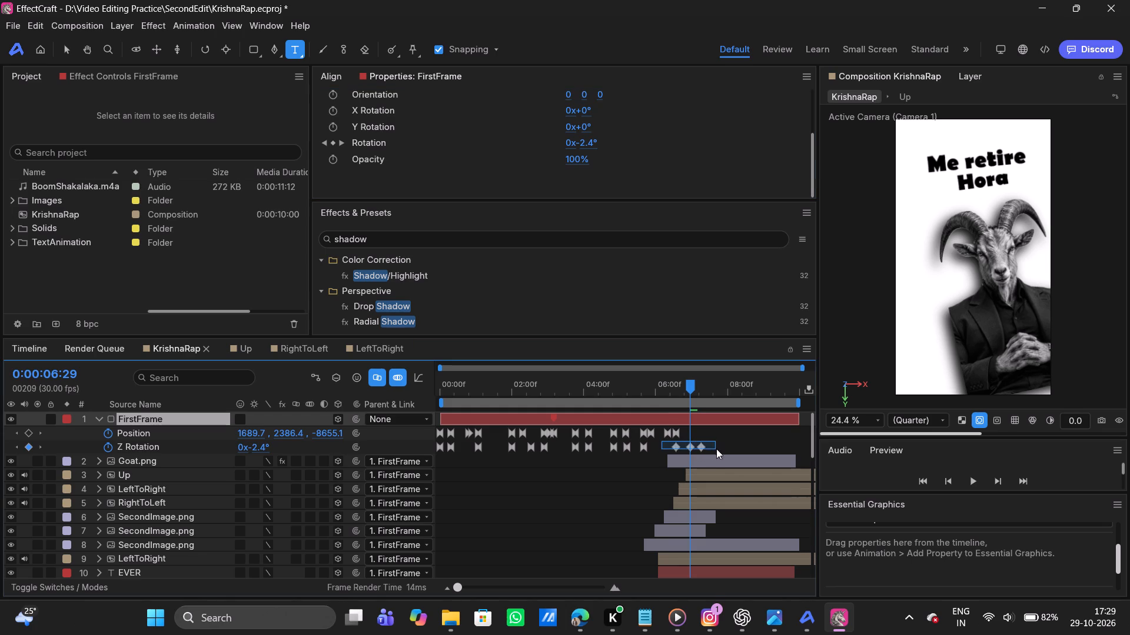
pyautogui.moveTo(716, 449); pyautogui.dragTo(717, 452)
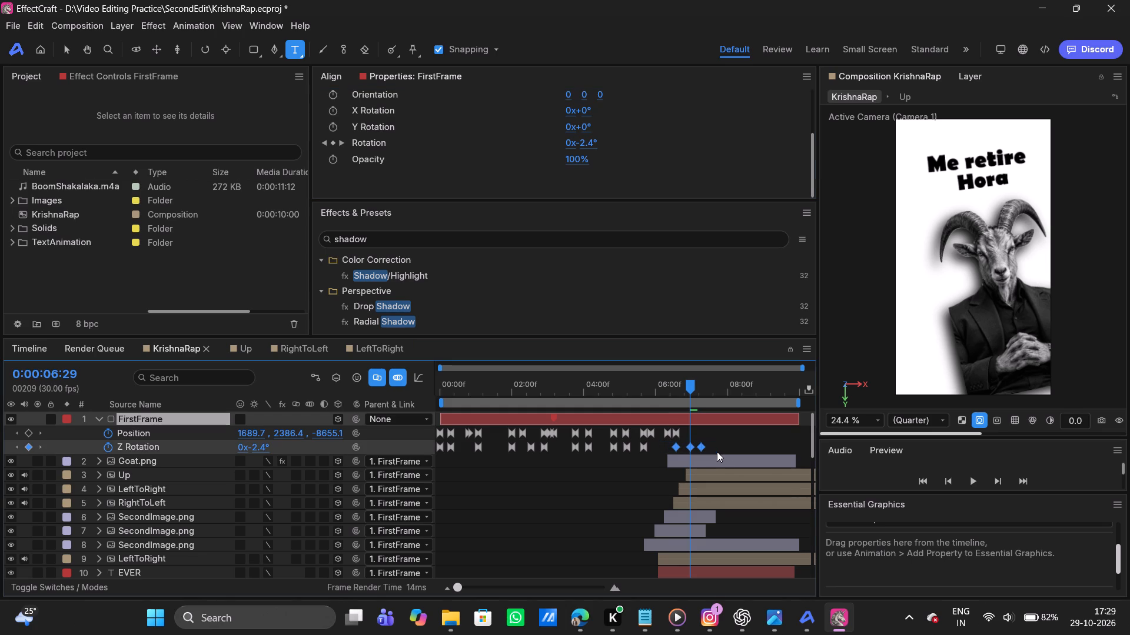
pyautogui.press('F9')
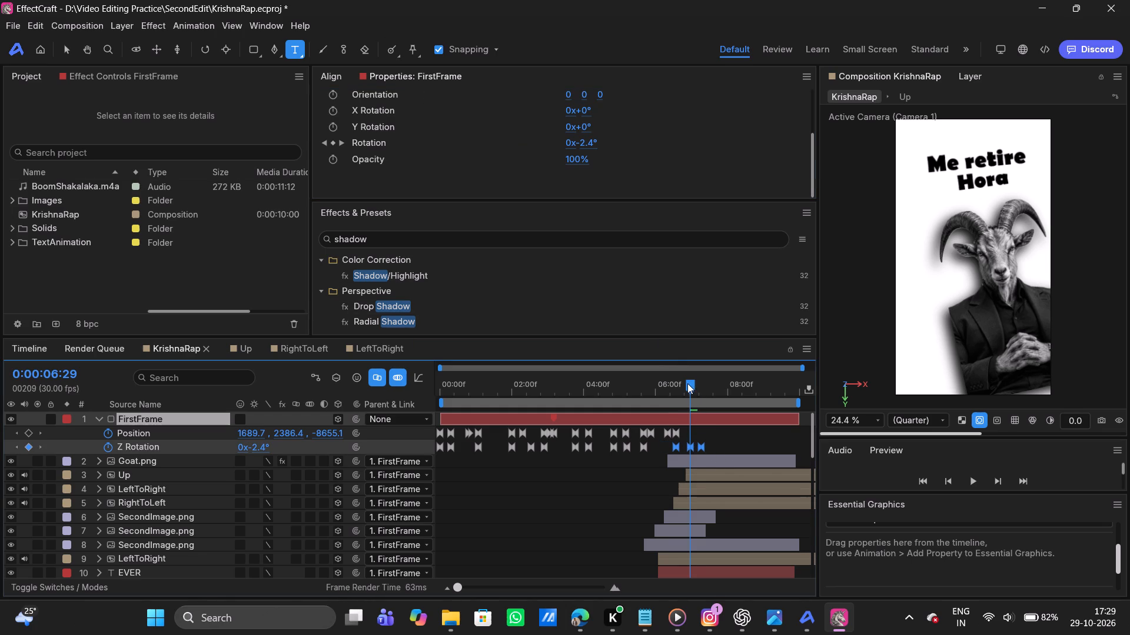
# Scrub back and forth between the "Just Quit On the low" scene and the goat scene to review the transitions and the eased rotation swing.
pyautogui.moveTo(687, 383); pyautogui.dragTo(669, 379)
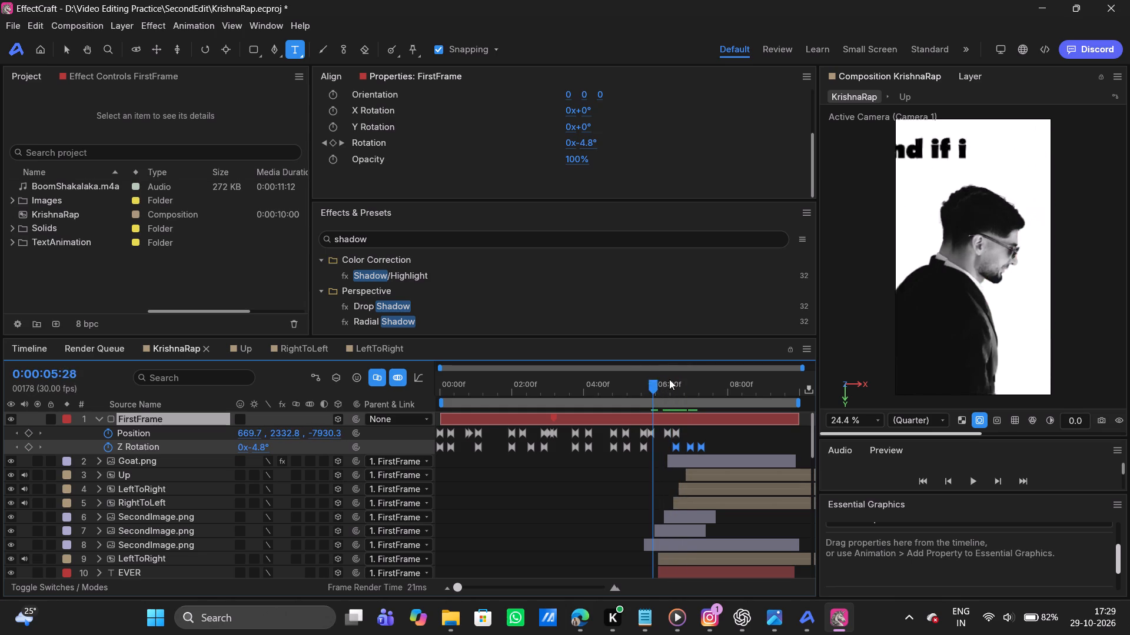
pyautogui.moveTo(669, 379); pyautogui.dragTo(713, 371)
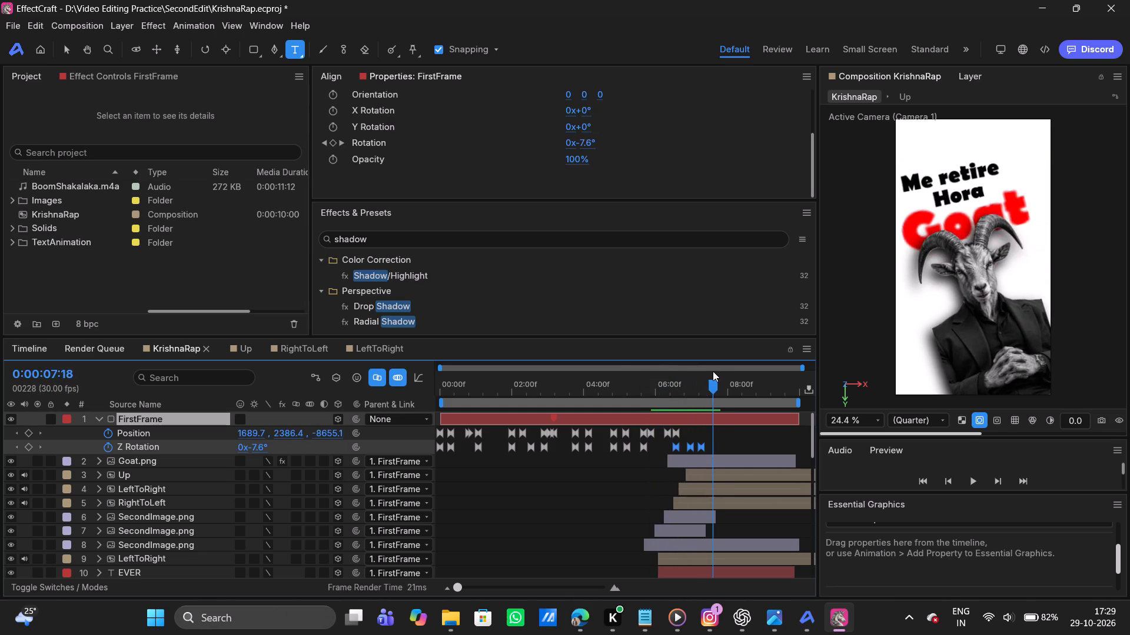
pyautogui.moveTo(713, 371); pyautogui.dragTo(600, 381)
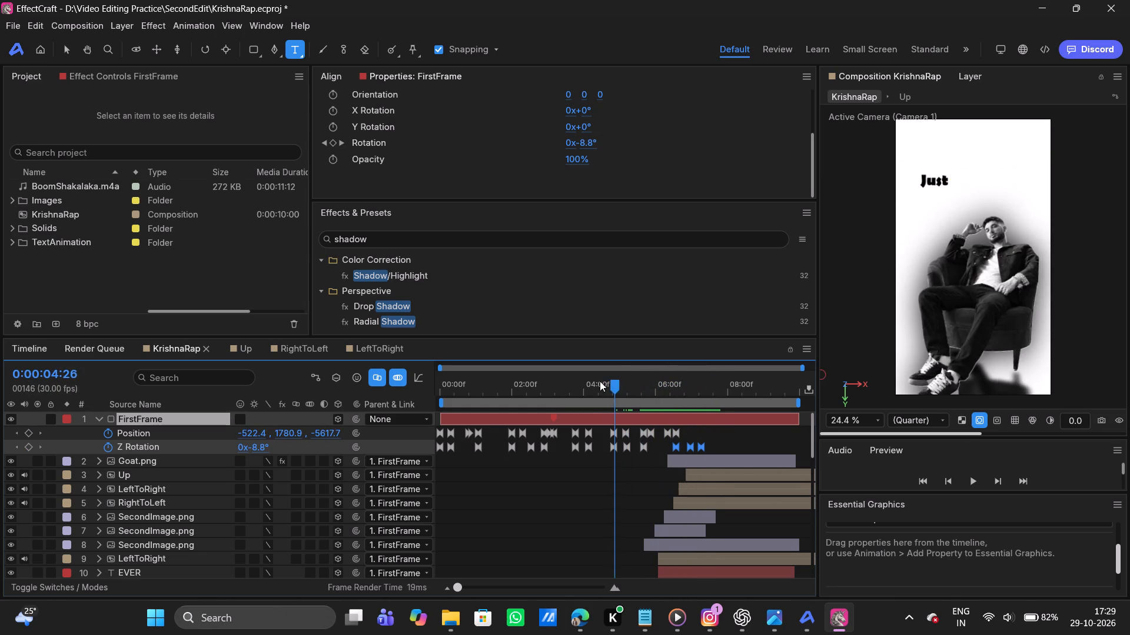
pyautogui.moveTo(600, 381); pyautogui.dragTo(604, 375)
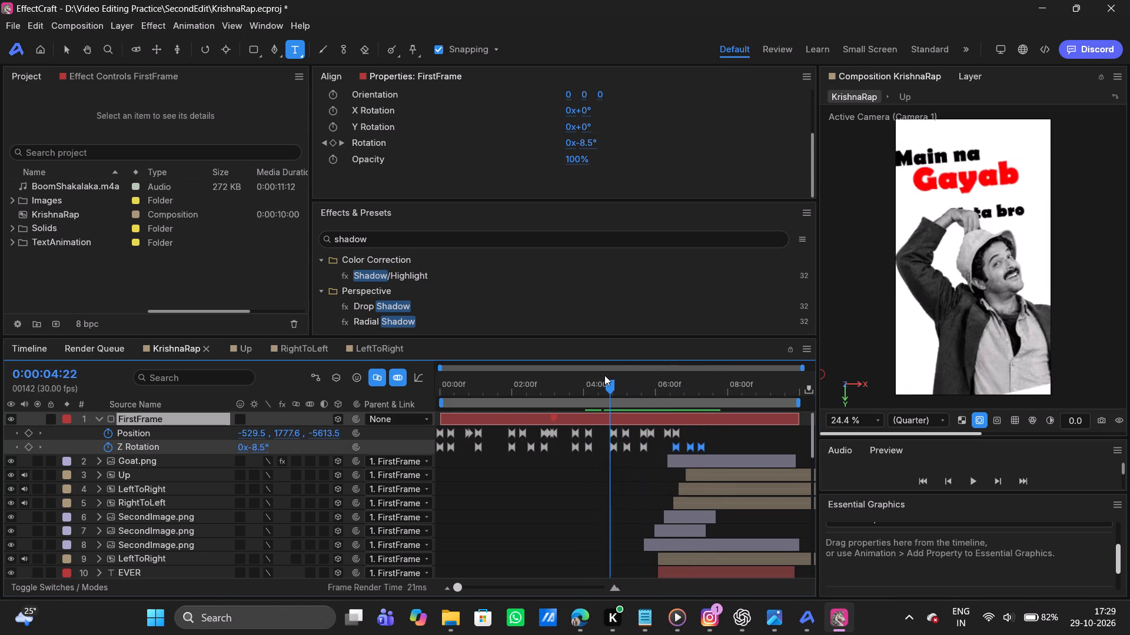
pyautogui.moveTo(604, 375); pyautogui.dragTo(658, 367)
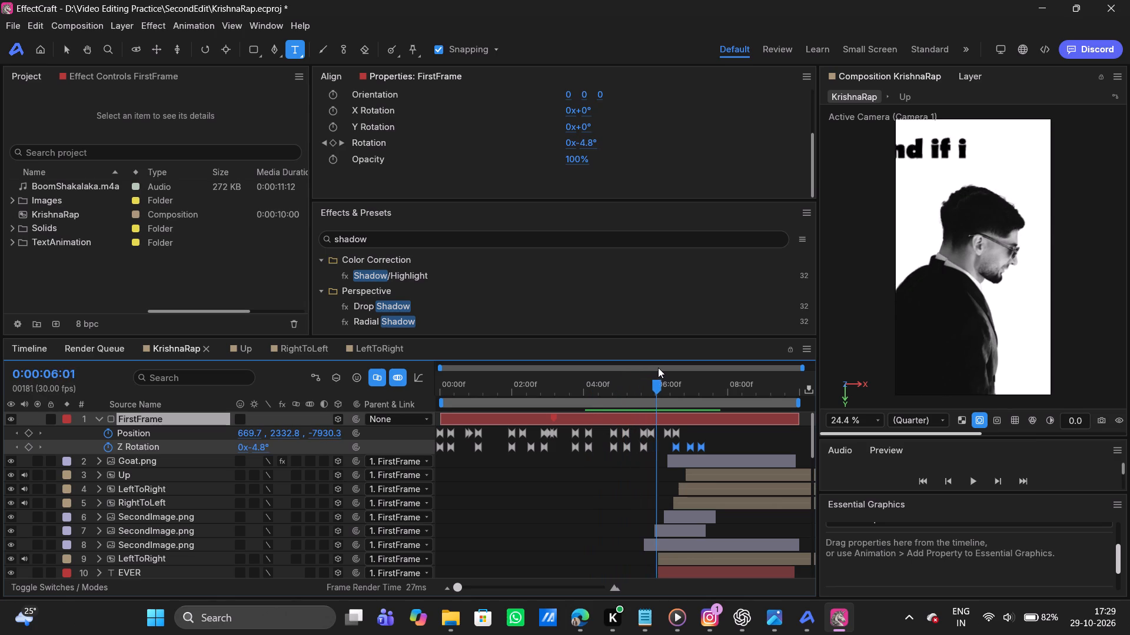
pyautogui.moveTo(658, 367); pyautogui.dragTo(683, 363)
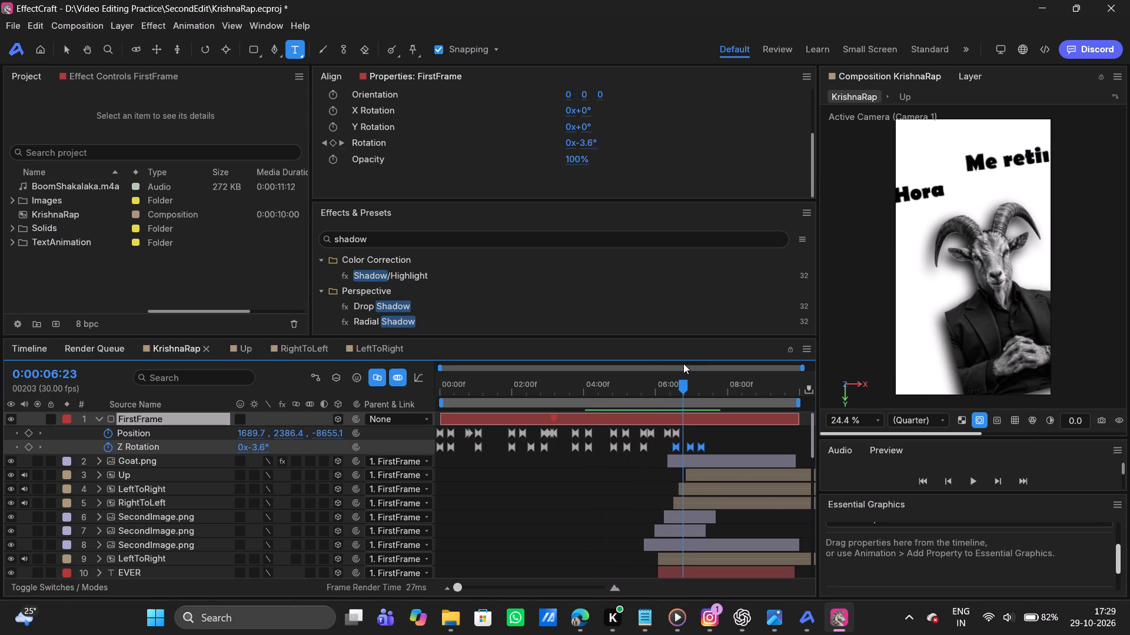
pyautogui.moveTo(683, 363); pyautogui.dragTo(713, 359)
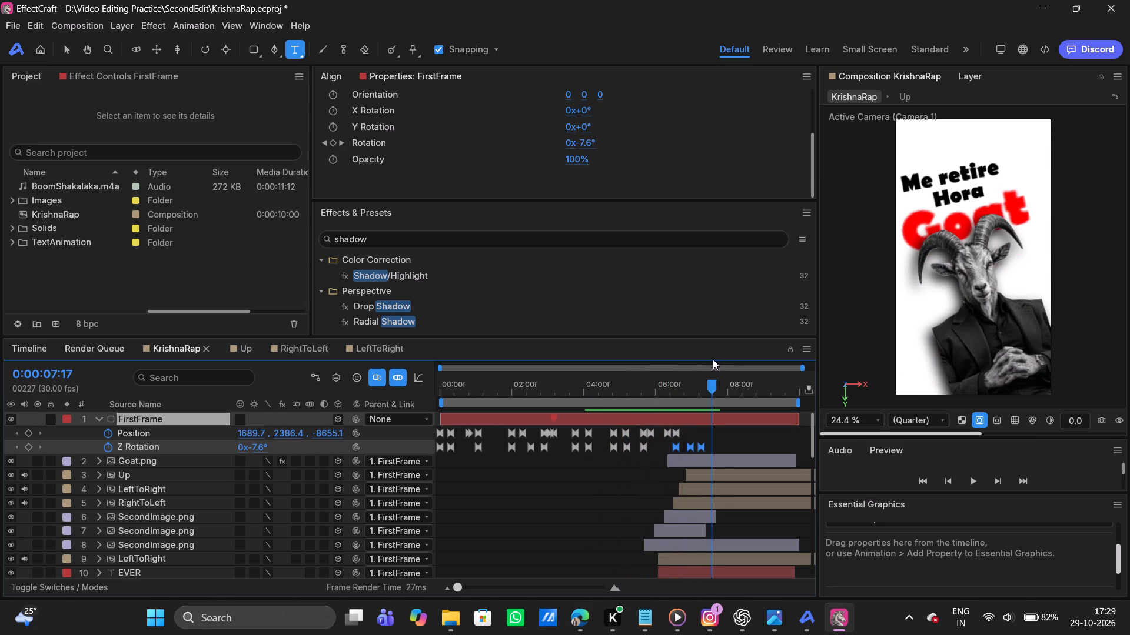
pyautogui.moveTo(713, 359); pyautogui.dragTo(658, 362)
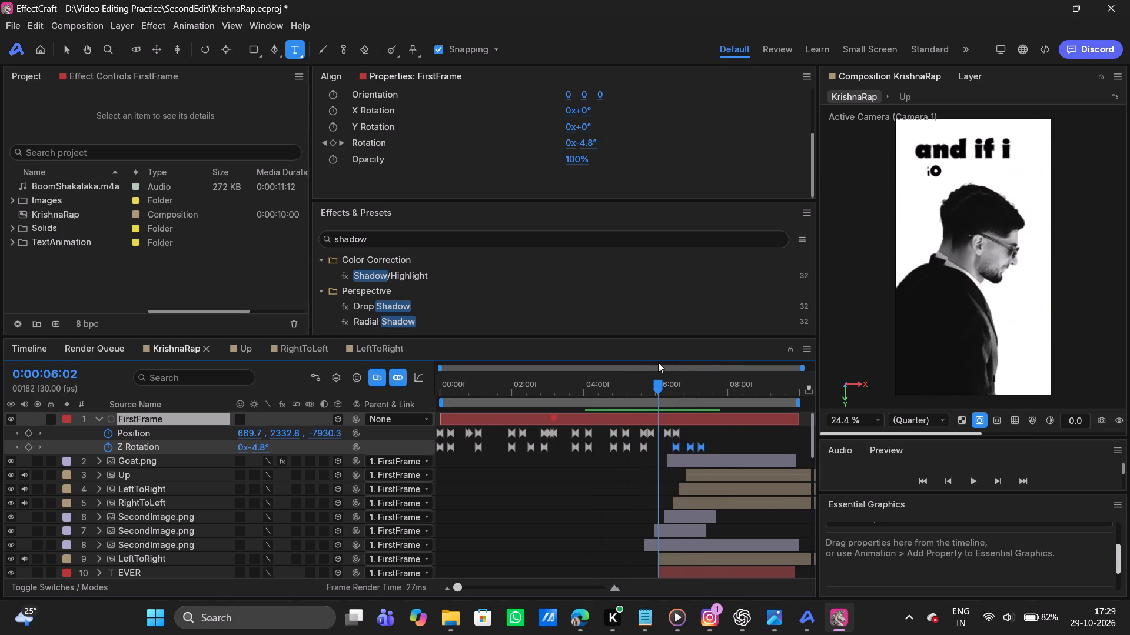
pyautogui.moveTo(658, 362); pyautogui.dragTo(709, 353)
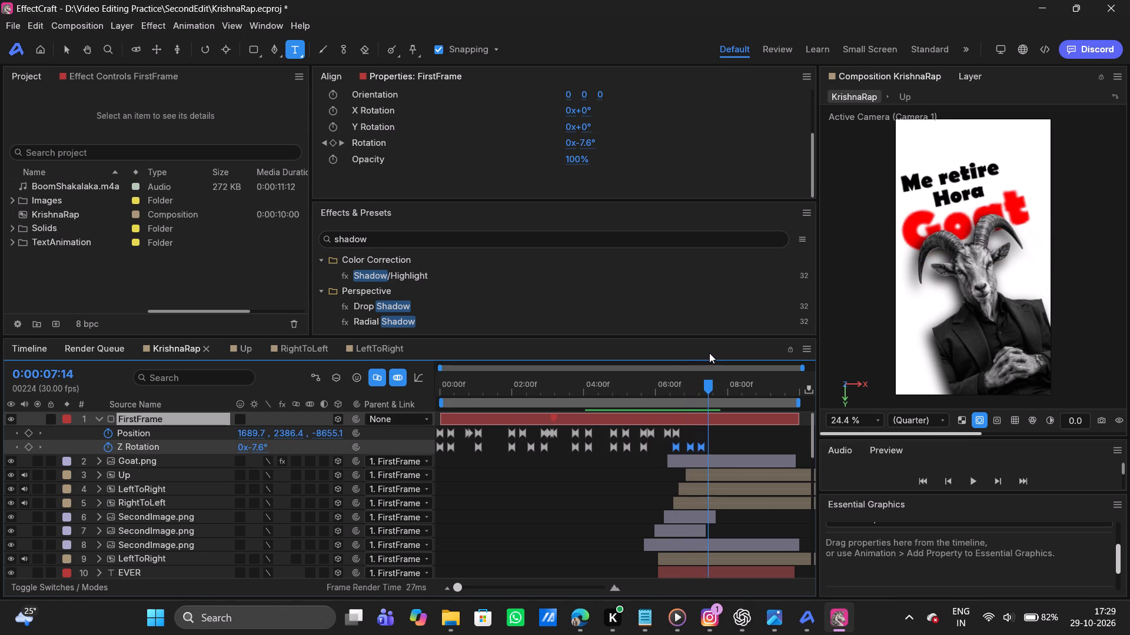
pyautogui.moveTo(709, 353); pyautogui.dragTo(663, 356)
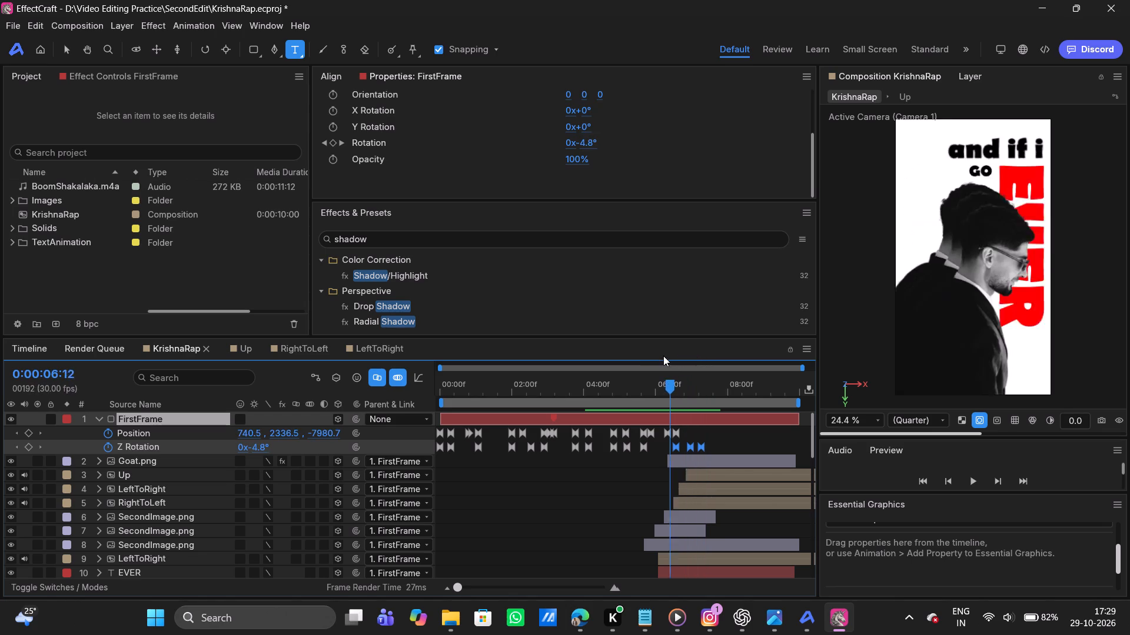
pyautogui.moveTo(663, 356); pyautogui.dragTo(706, 350)
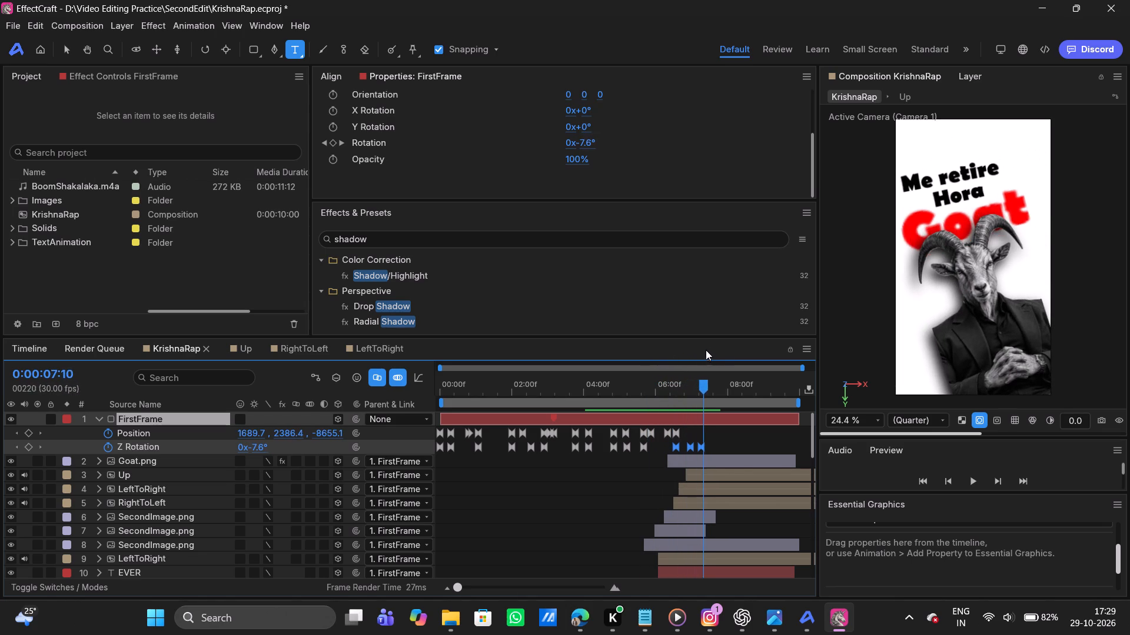
pyautogui.moveTo(706, 350); pyautogui.dragTo(636, 356)
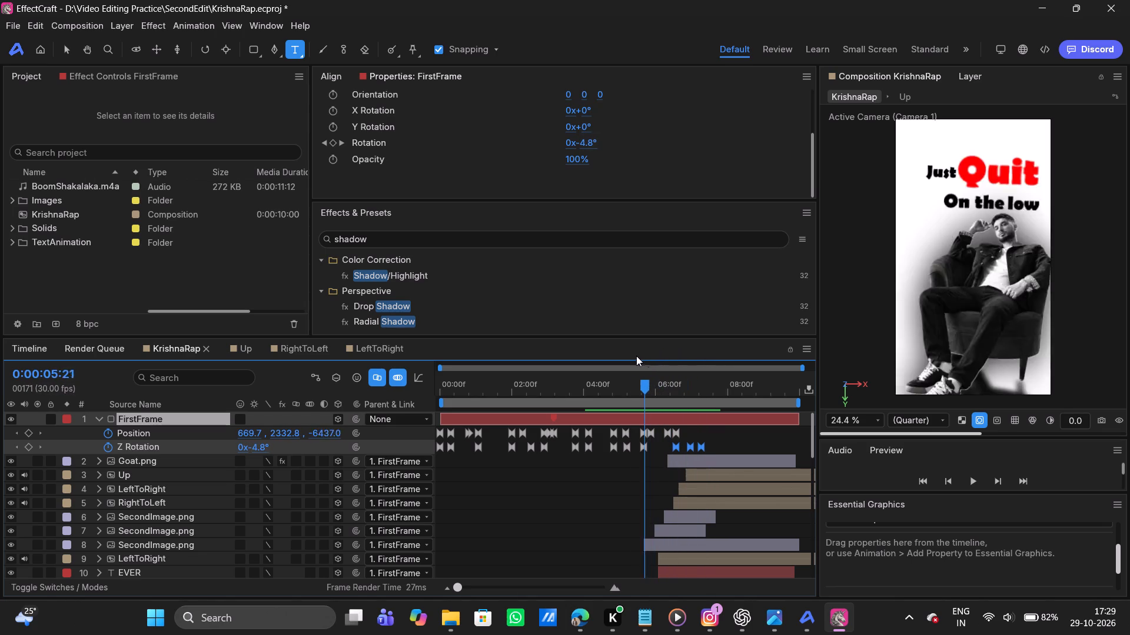
pyautogui.moveTo(636, 356); pyautogui.dragTo(677, 345)
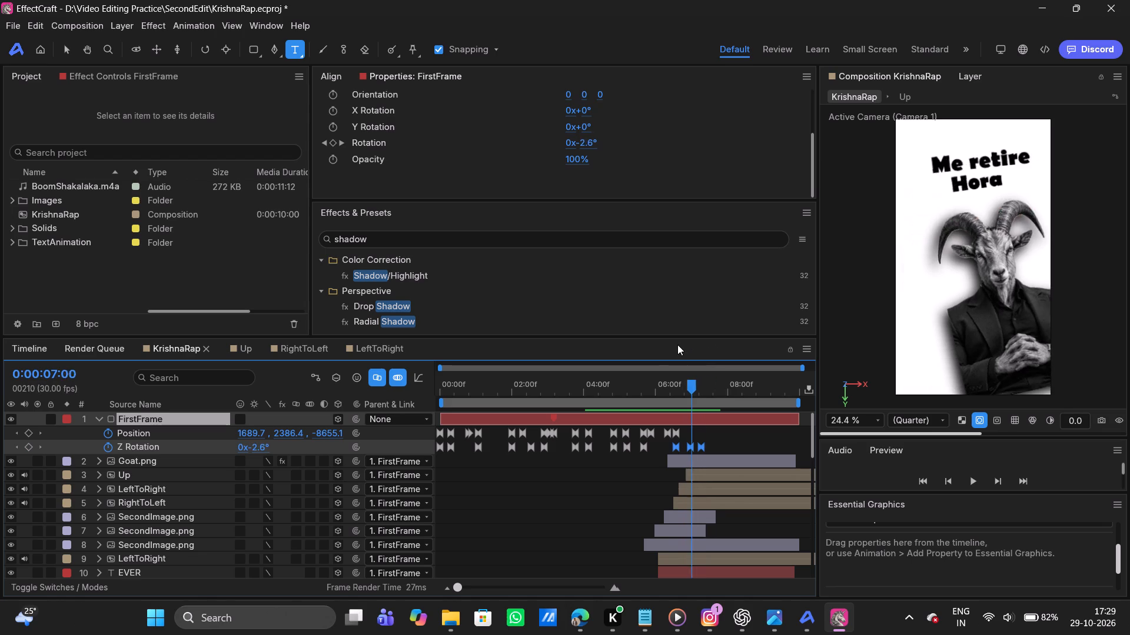
pyautogui.moveTo(677, 345); pyautogui.dragTo(632, 349)
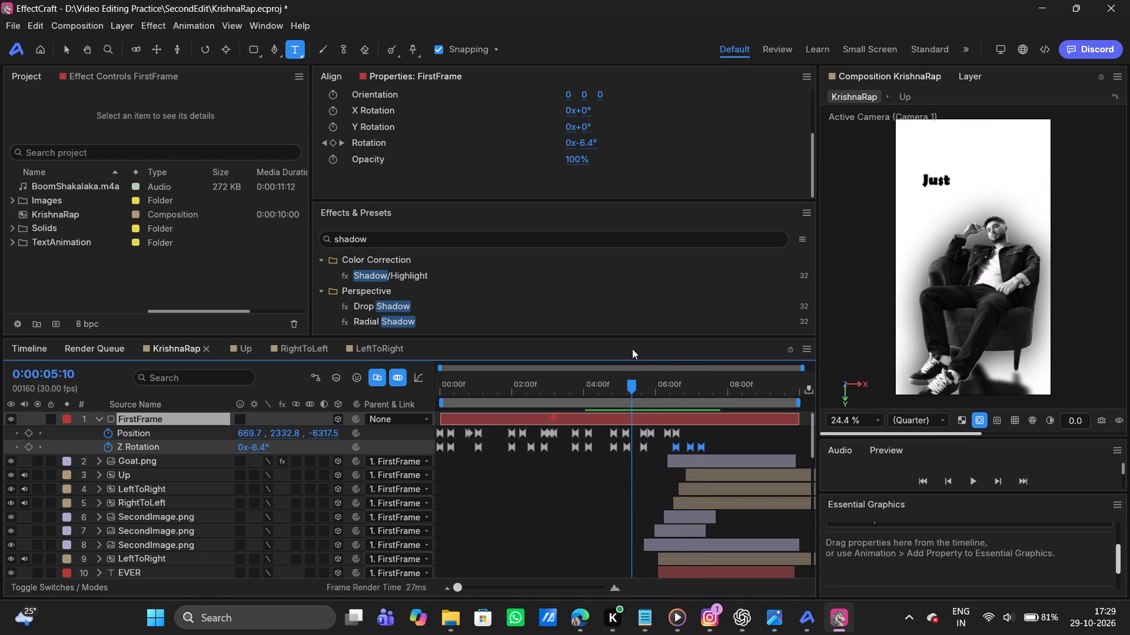
pyautogui.moveTo(632, 349); pyautogui.dragTo(678, 343)
pyautogui.moveTo(630, 383); pyautogui.dragTo(659, 382)
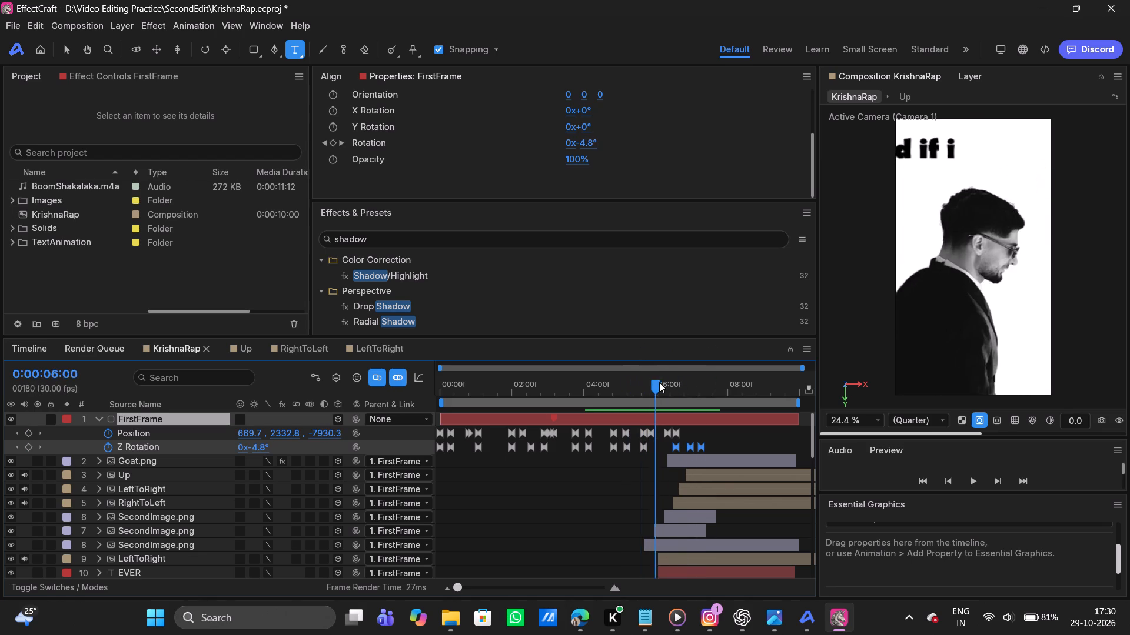
pyautogui.moveTo(659, 382); pyautogui.dragTo(706, 377)
# Deselect the FirstFrame layer and its keyframes and save the KrishnaRap project.
pyautogui.click(601, 524)
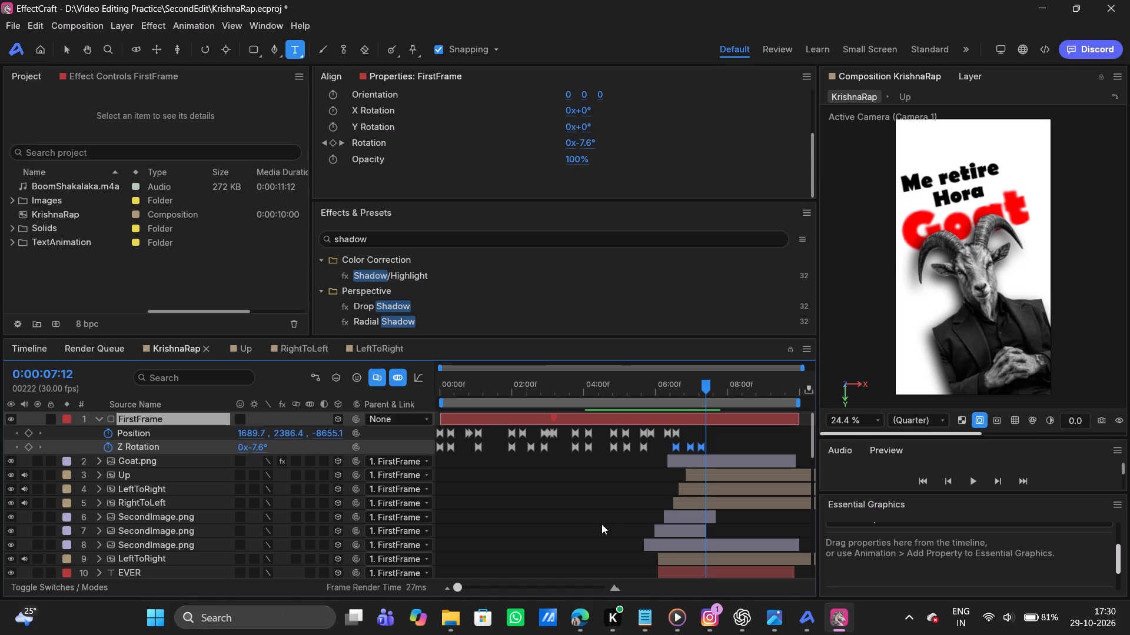
pyautogui.hotkey('ctrl', 's')
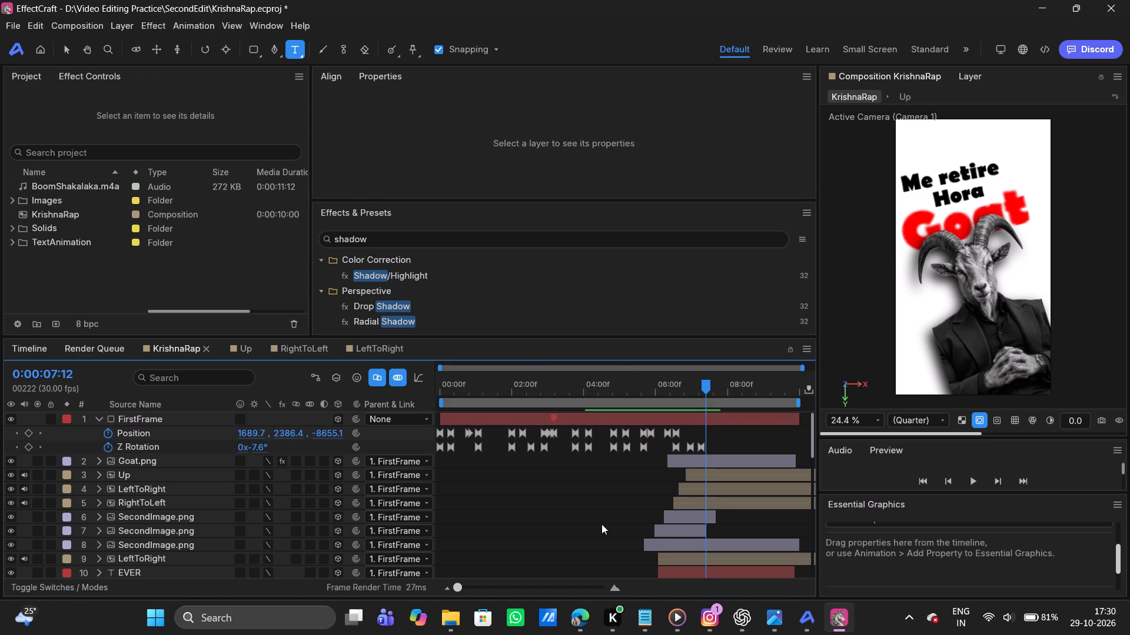